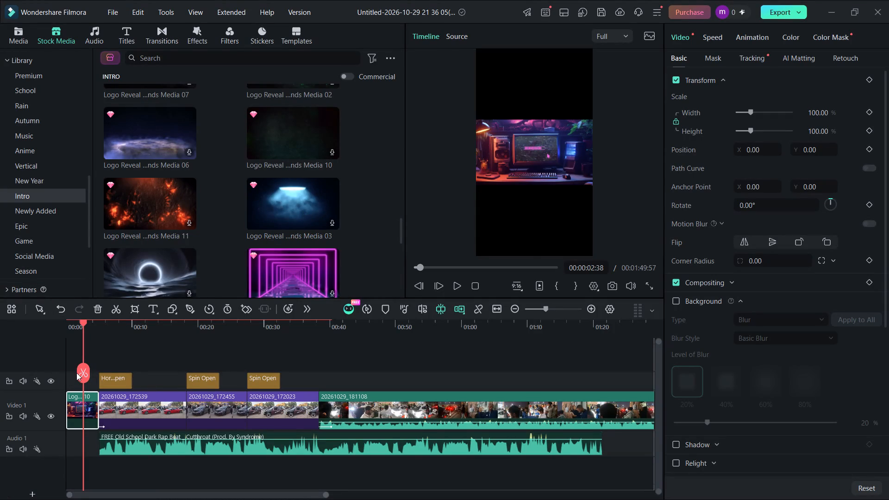
Add the banner image from the Desktop's edit images folder to the track above Video 1, at the timeline start.
drag(79, 373, 43, 373)
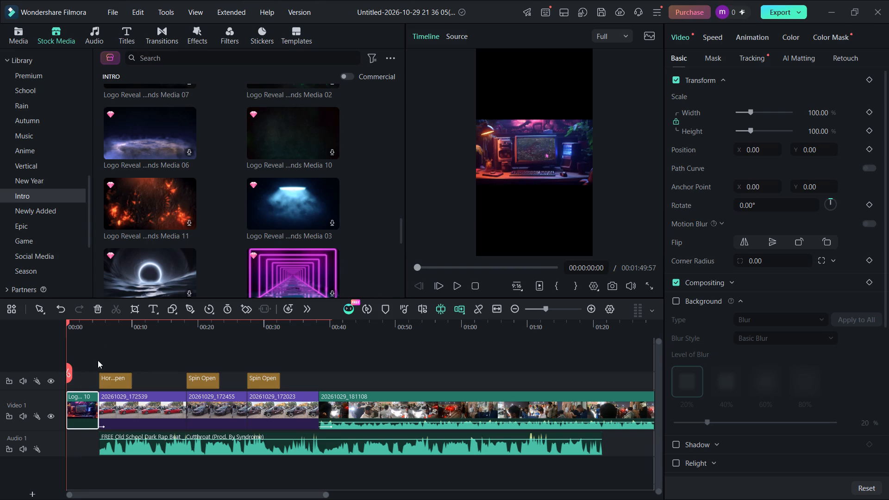
click(108, 12)
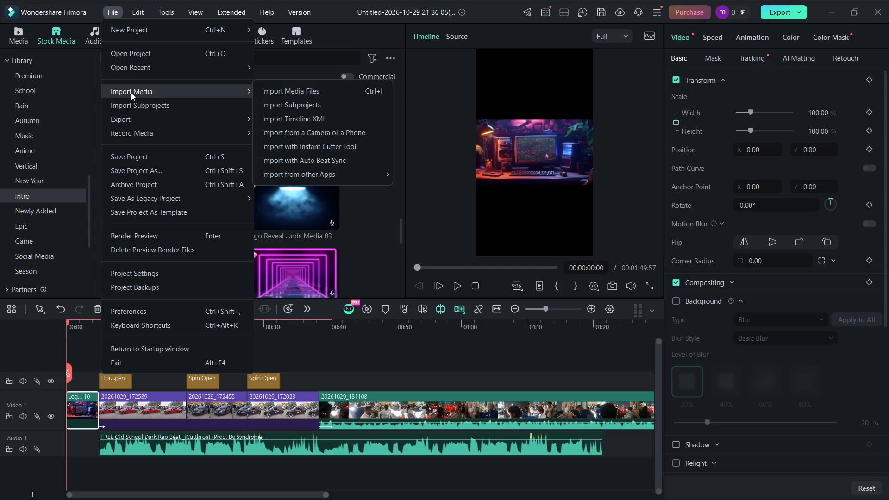
click(288, 96)
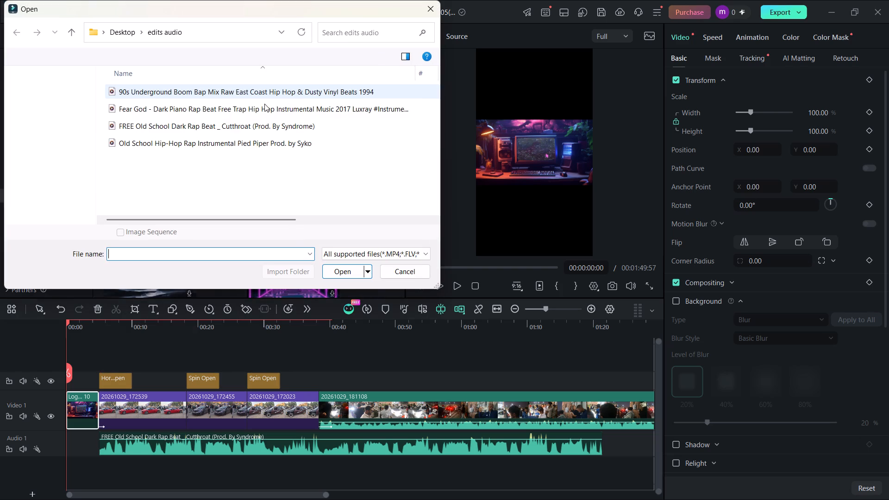
click(49, 111)
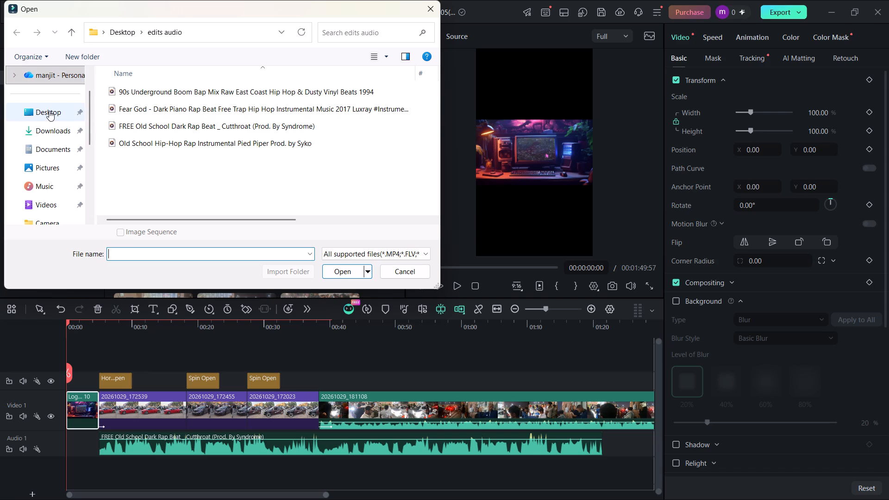
double_click(158, 179)
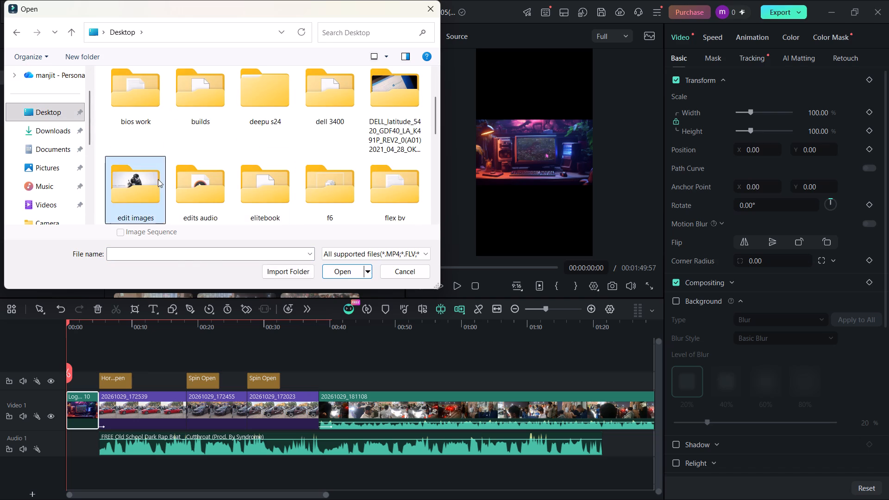
drag(195, 84, 63, 373)
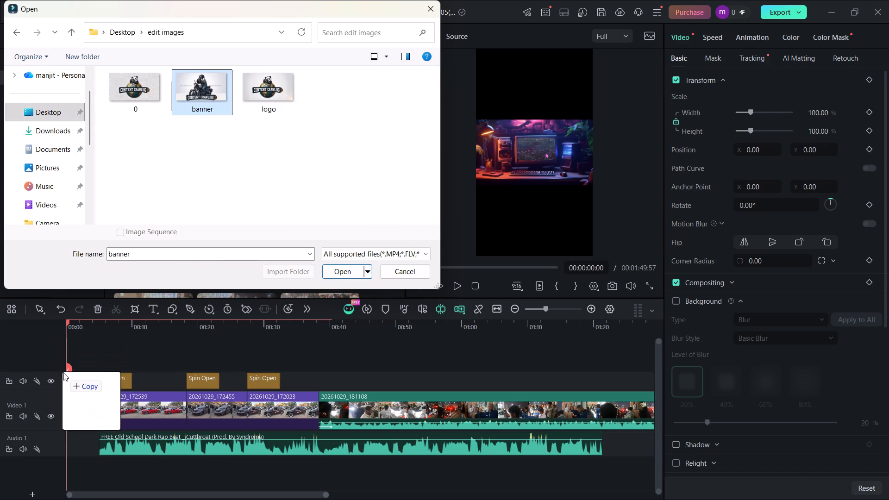
drag(63, 373, 58, 387)
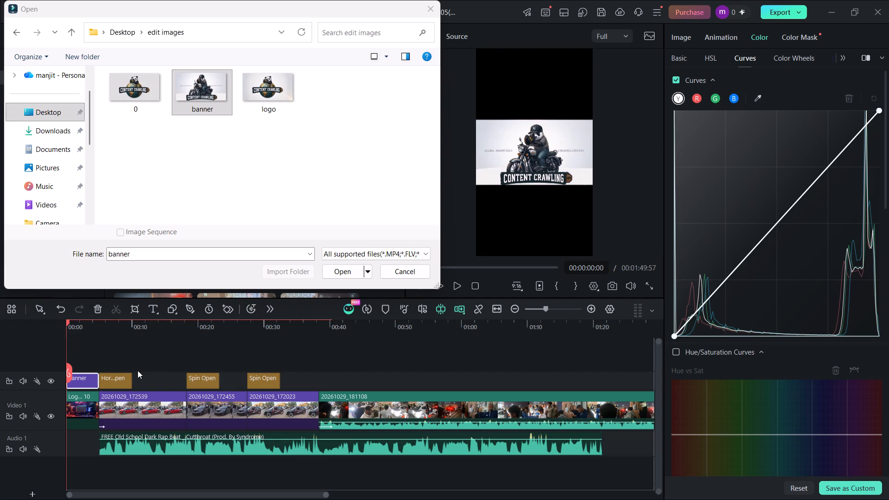
Move the banner clip to the beginning of Video 1, inserting it ahead of the logo intro clip.
drag(82, 376, 72, 414)
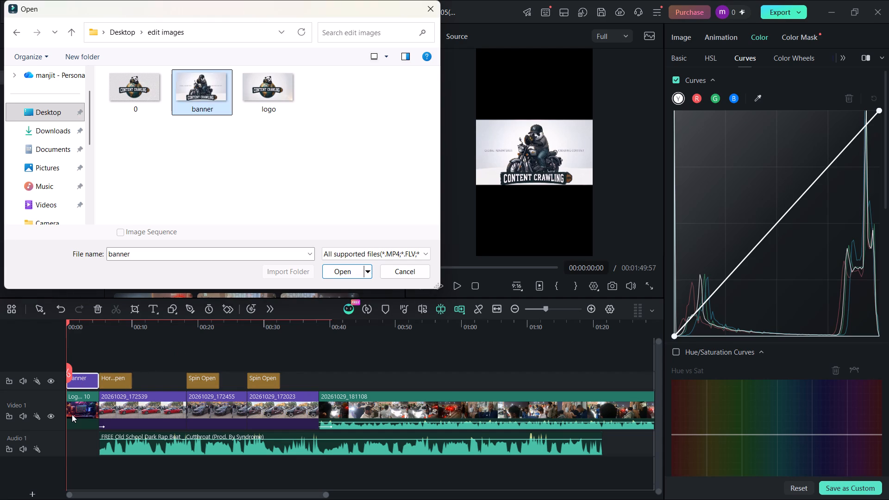
drag(72, 414, 75, 412)
drag(81, 381, 80, 410)
click(394, 277)
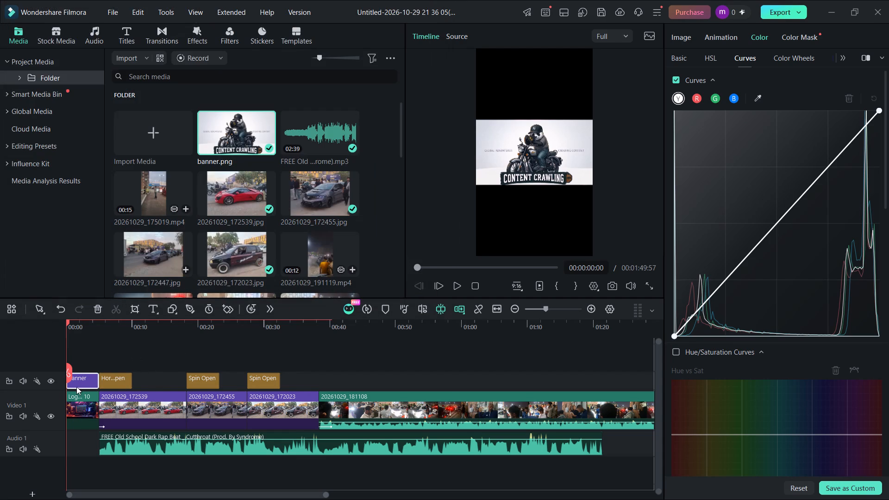
drag(78, 384, 61, 406)
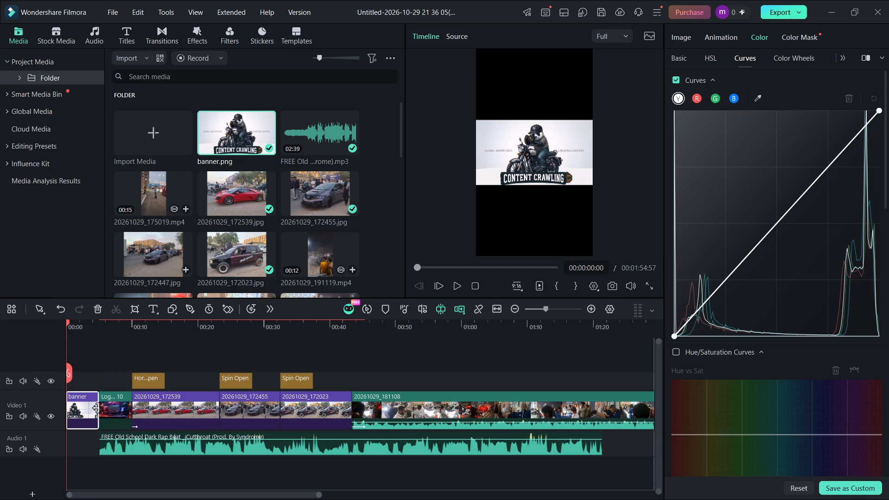
Play the opening from the start, partly in full screen, to review the banner, logo intro and first car photo.
click(74, 410)
click(456, 288)
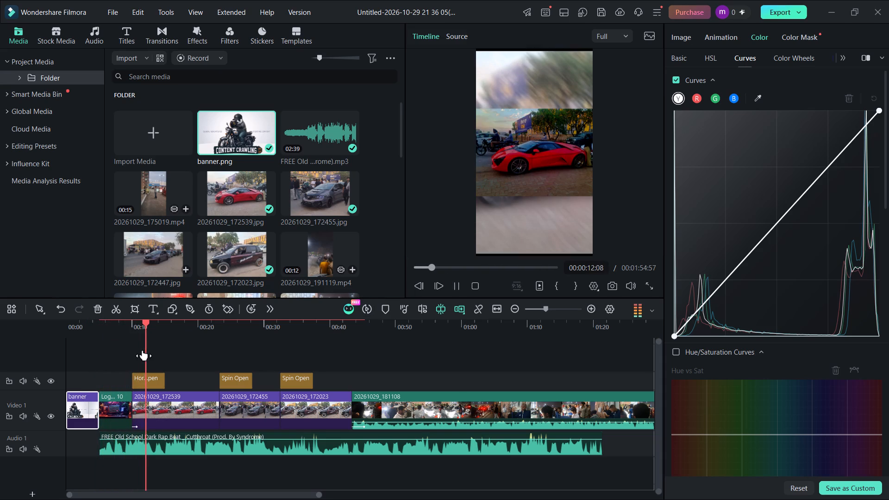
drag(150, 355, 0, 306)
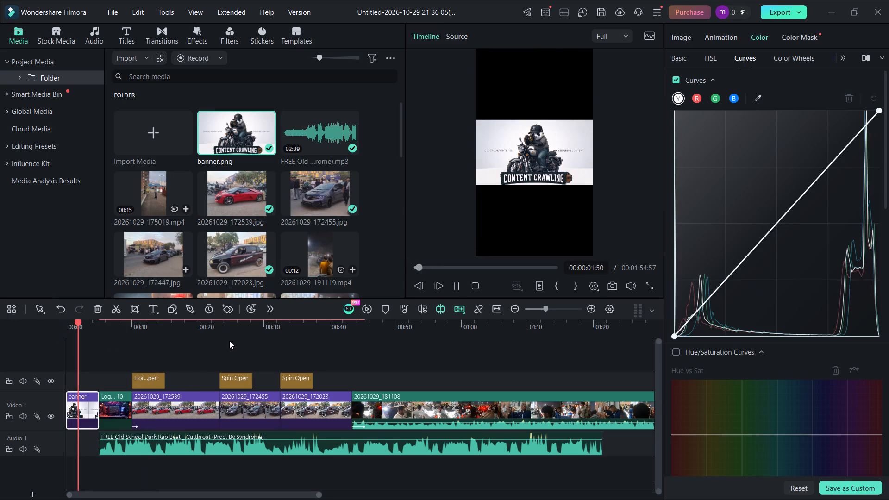
click(645, 289)
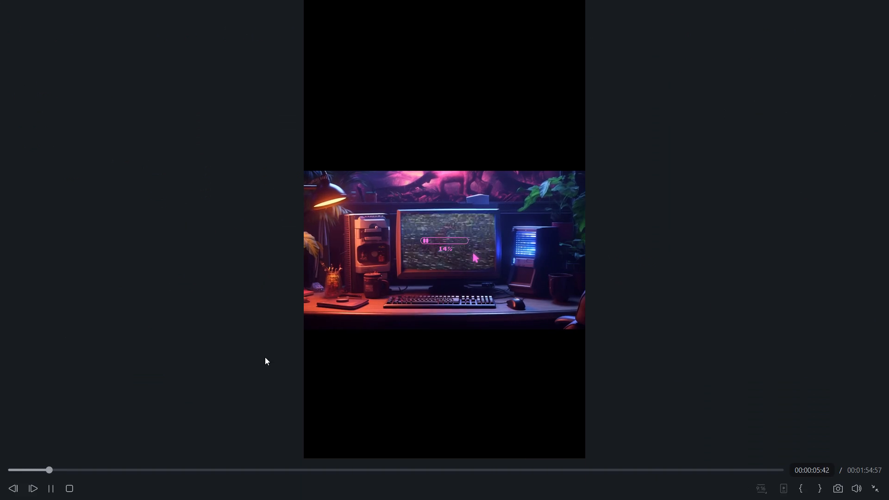
key(Escape)
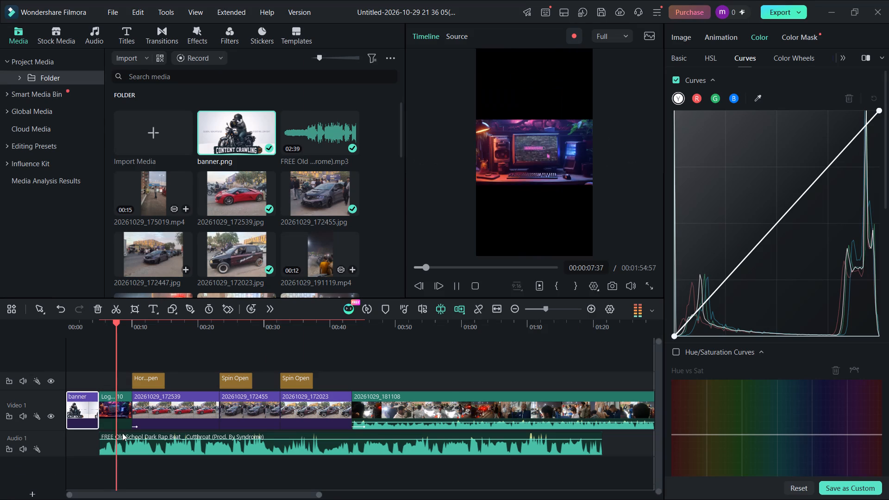
click(84, 412)
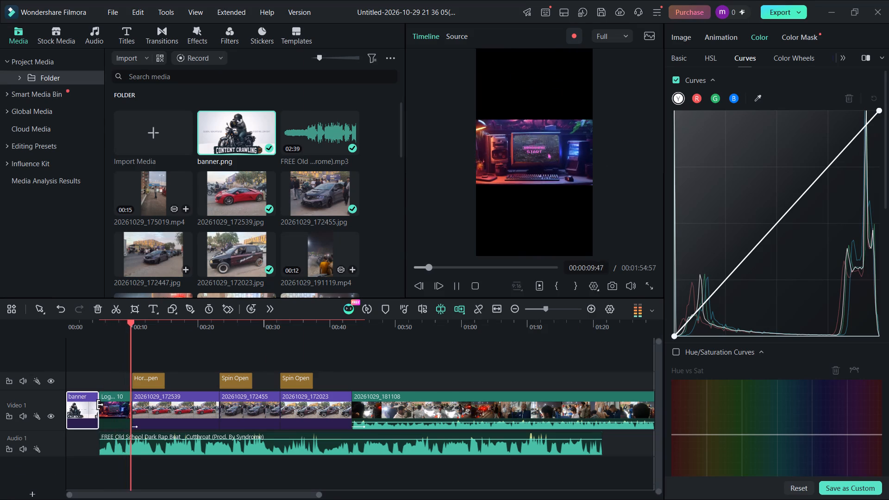
click(459, 287)
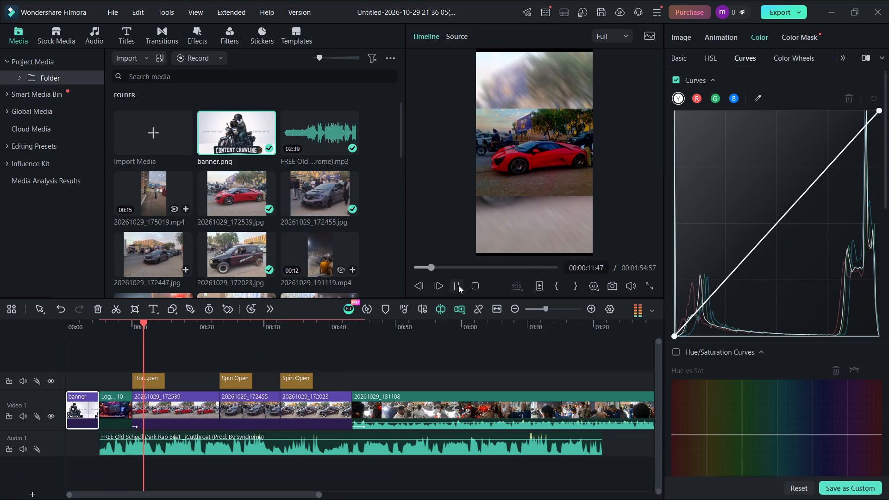
click(81, 402)
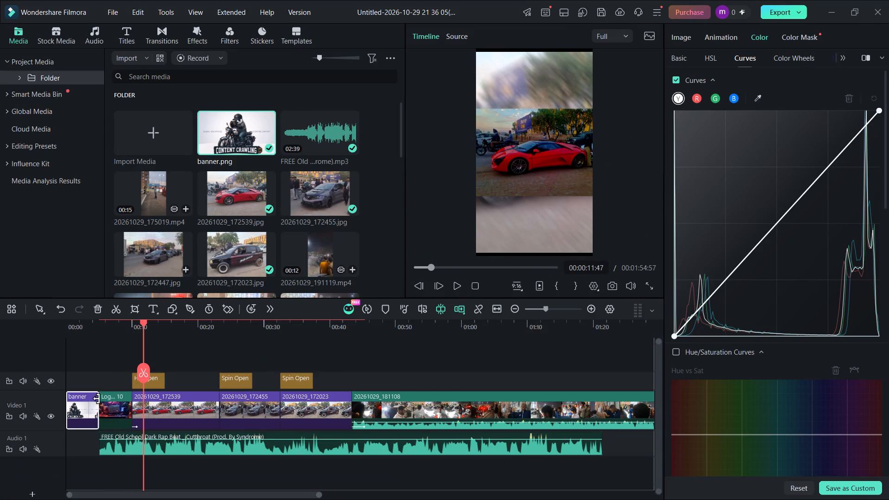
Change the project aspect ratio to 4:3.
double_click(94, 409)
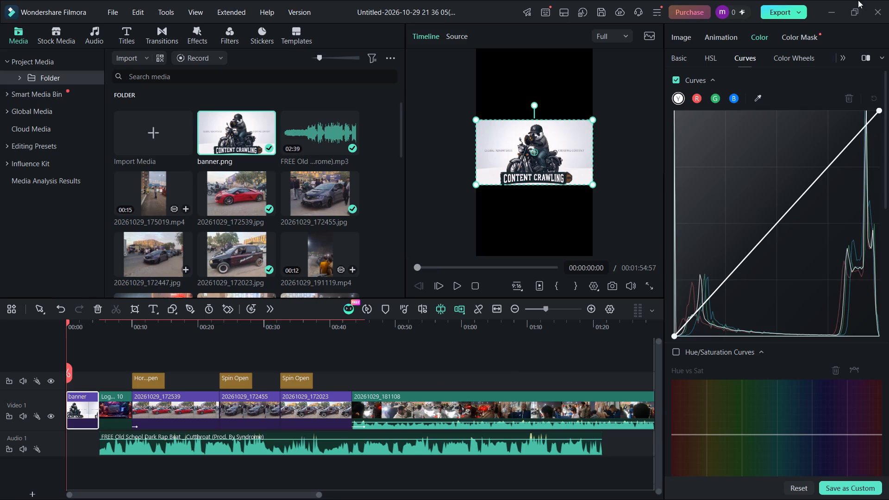
click(677, 42)
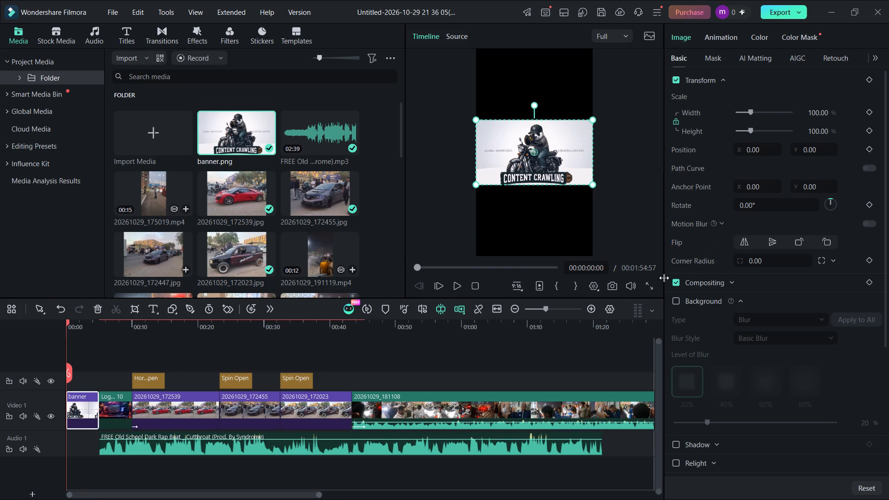
click(520, 288)
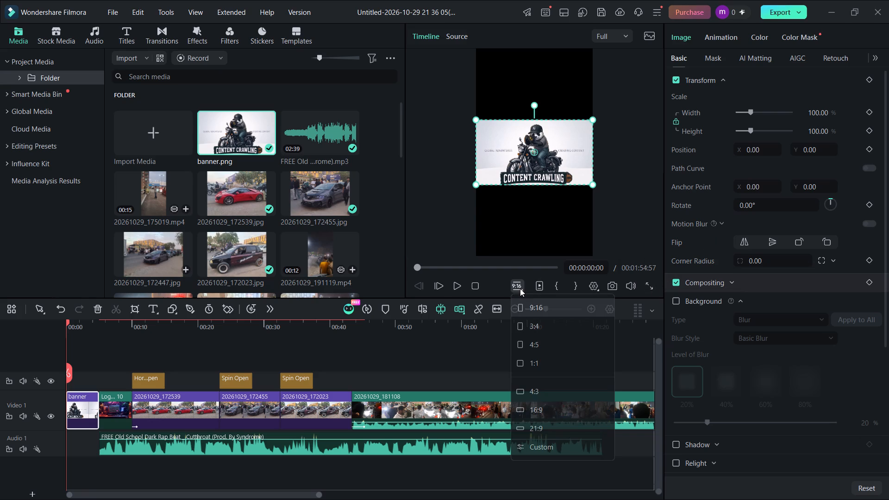
click(539, 390)
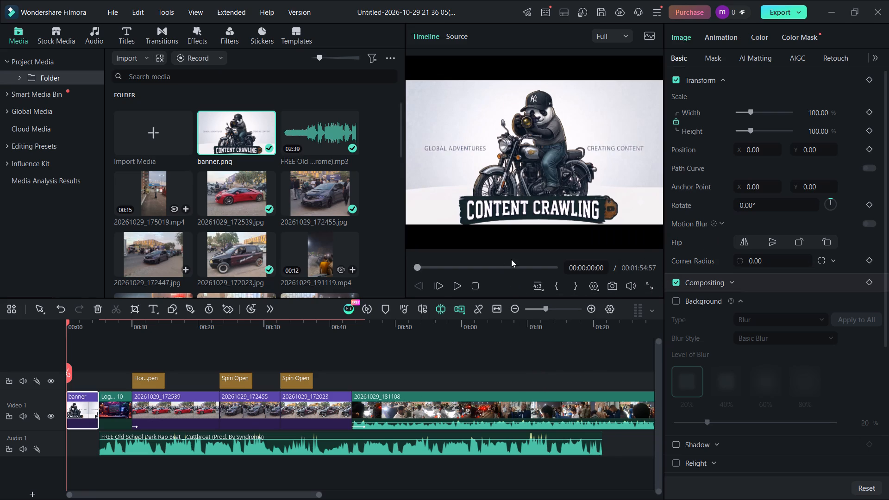
Play the car photo clips from 20261029_172539 and the opening banner to check how they fit the frame.
click(125, 409)
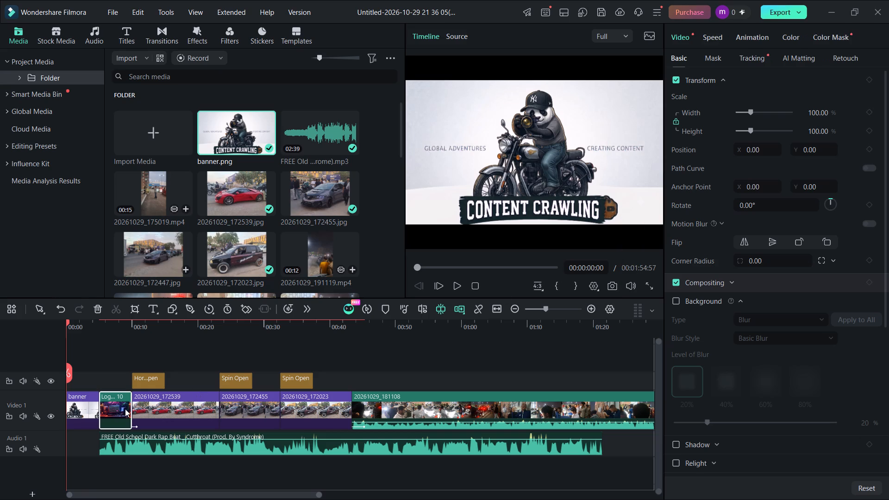
click(154, 403)
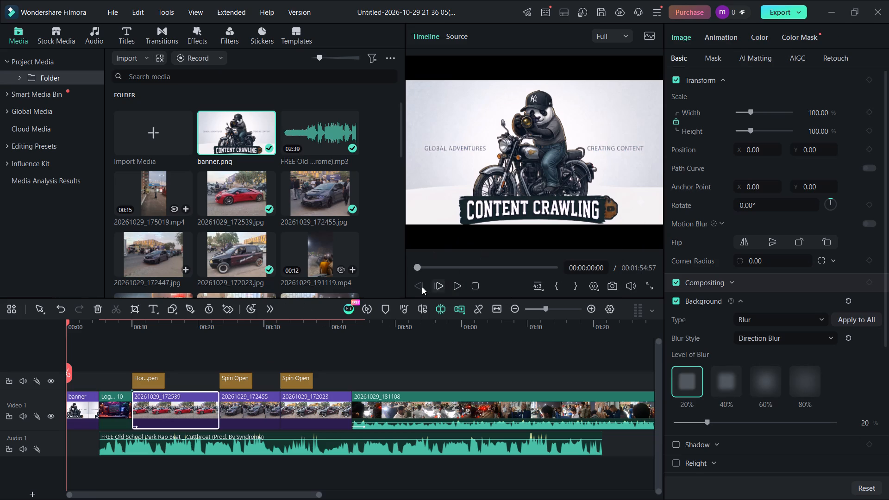
double_click(160, 409)
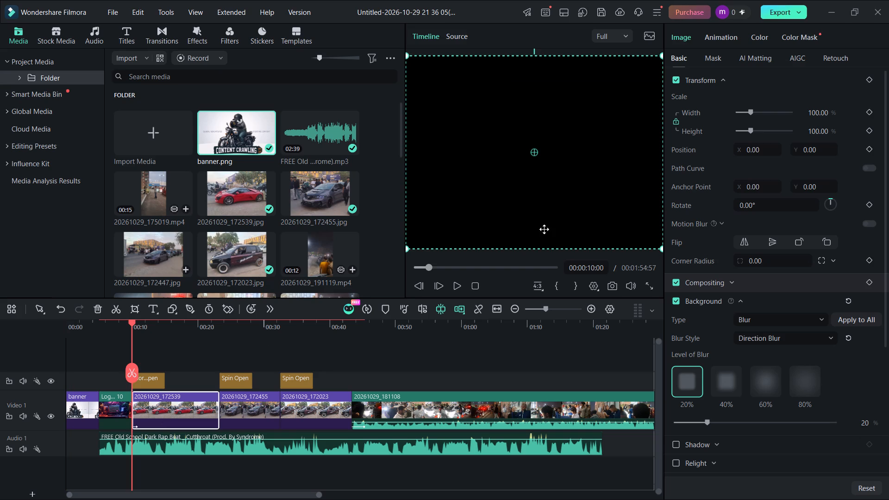
click(457, 287)
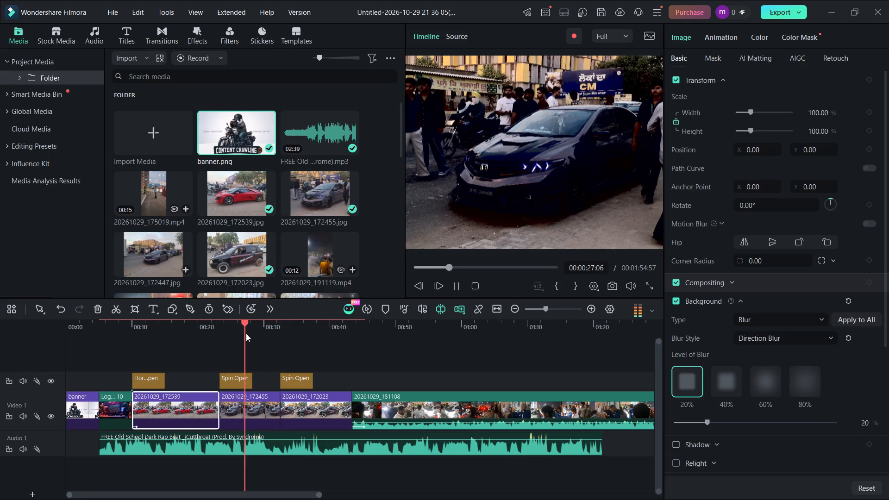
drag(248, 326, 58, 367)
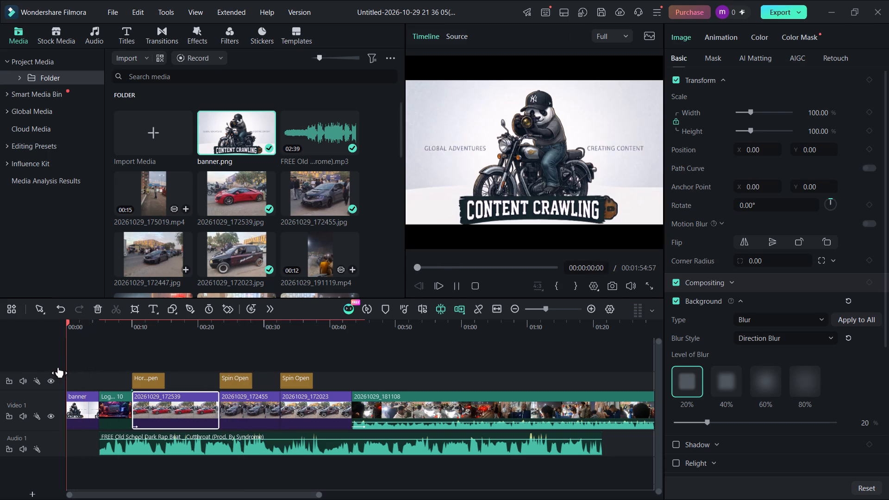
drag(58, 367, 53, 368)
click(78, 405)
double_click(78, 405)
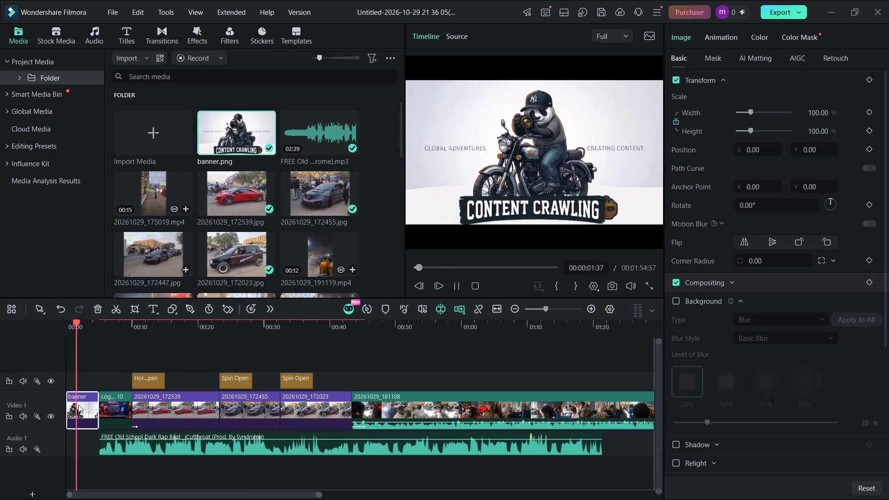
click(459, 291)
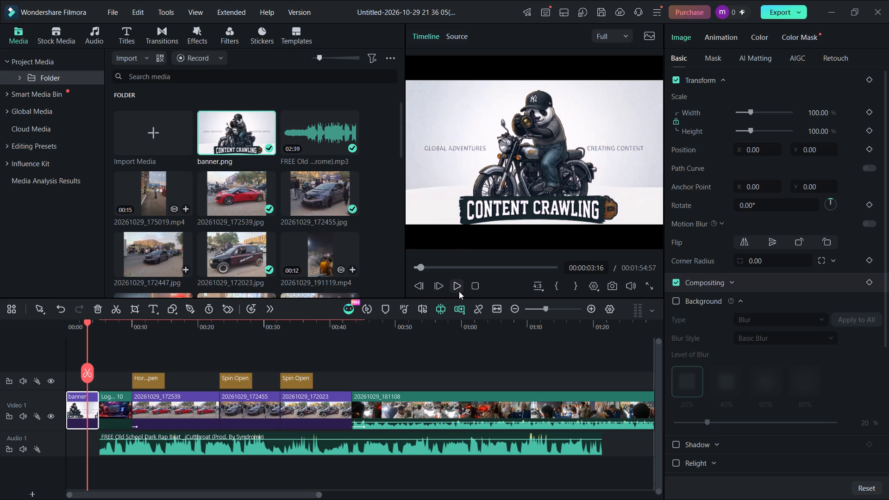
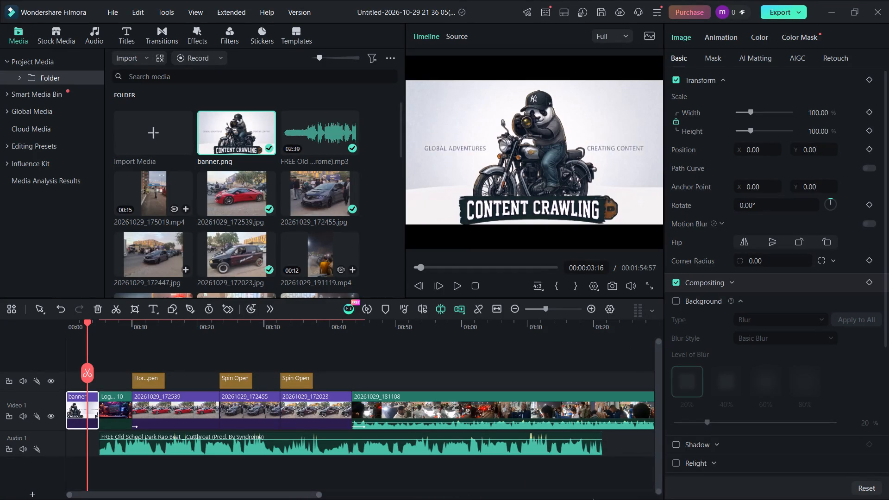
Minimize Filmora and bring up the open Chrome browser windows.
click(834, 9)
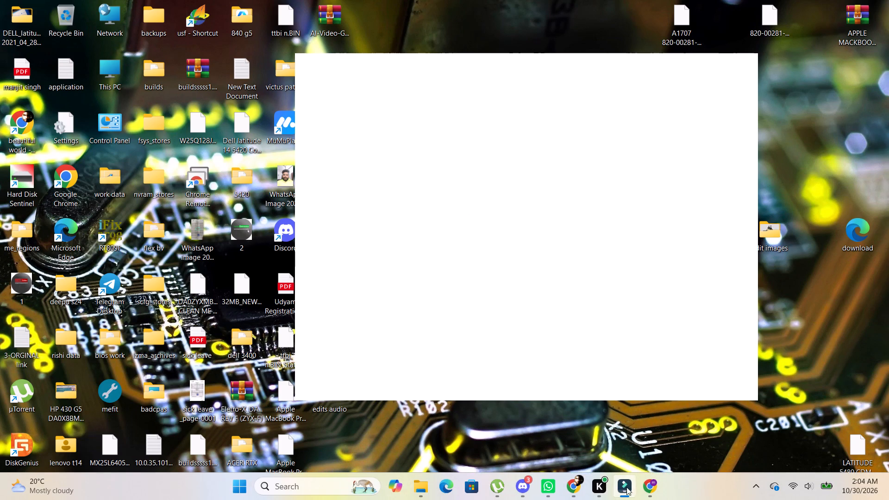
click(576, 483)
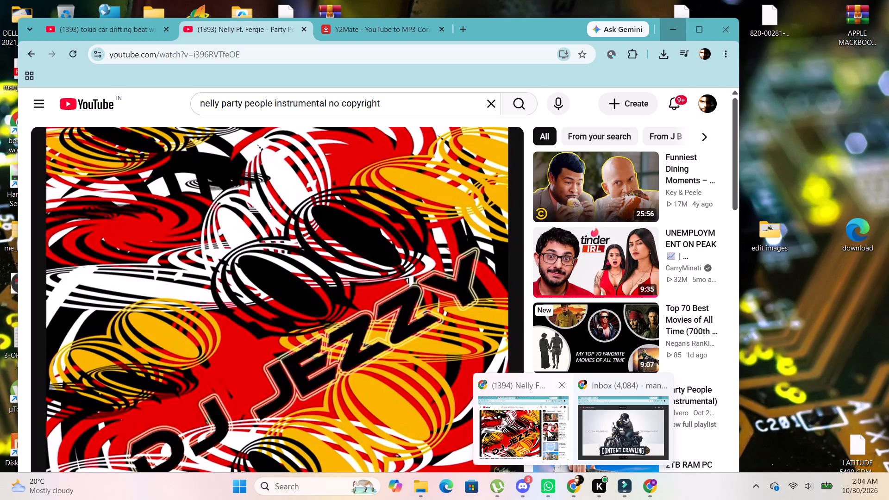
click(569, 479)
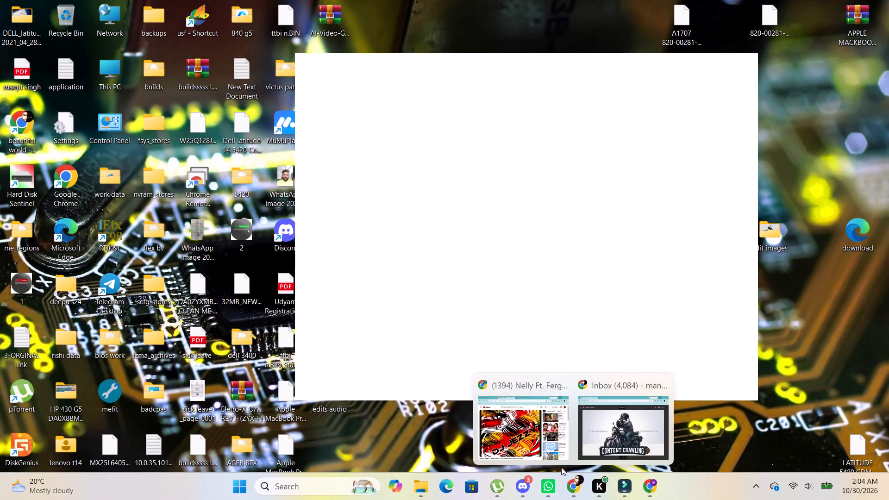
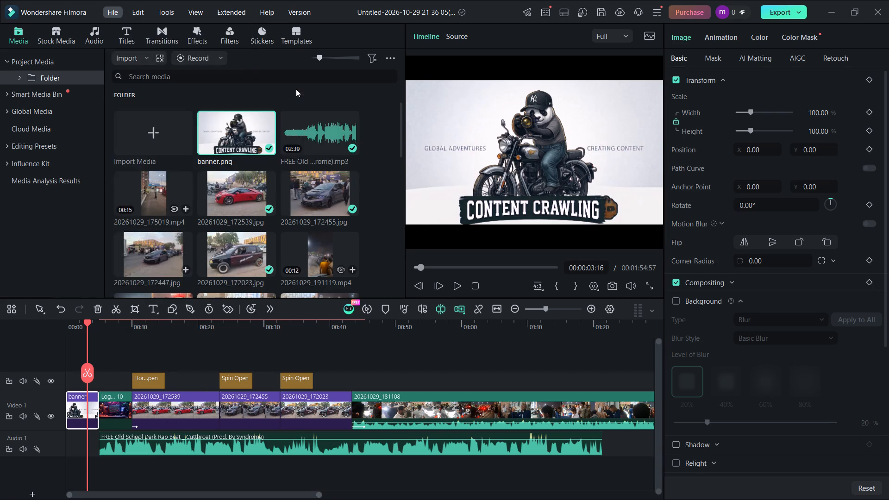
Add the Car Show image "unnamed" from the Desktop folder "edit images" to a new video track near the banner clip's end.
click(50, 115)
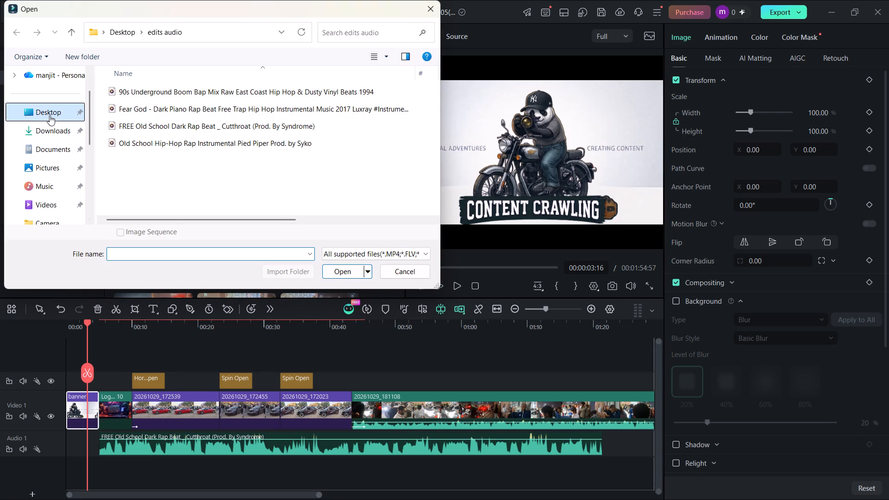
double_click(135, 171)
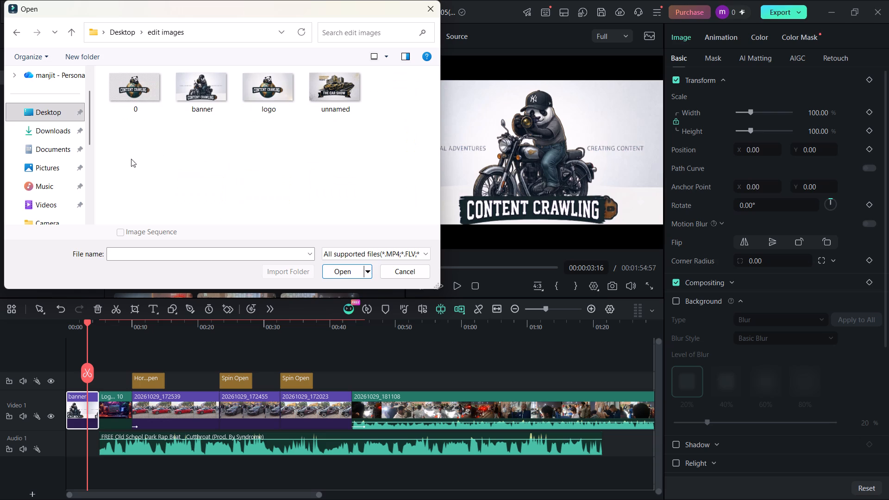
drag(344, 85, 98, 346)
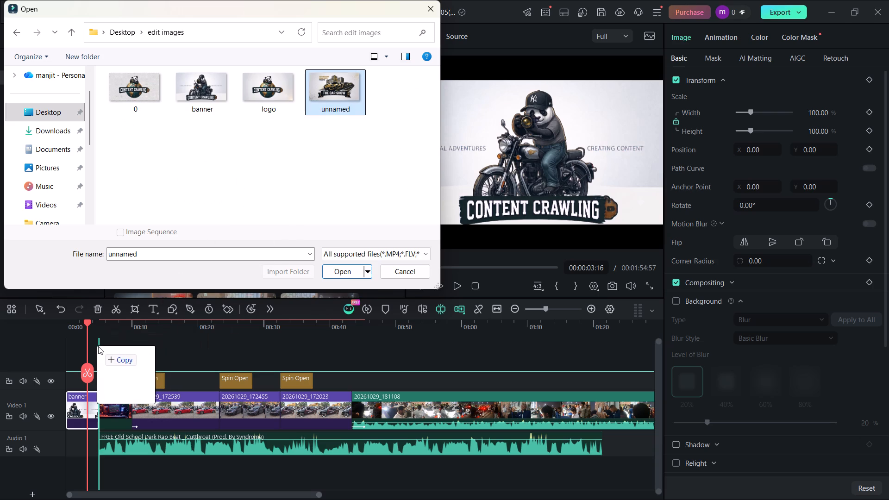
drag(98, 346, 95, 337)
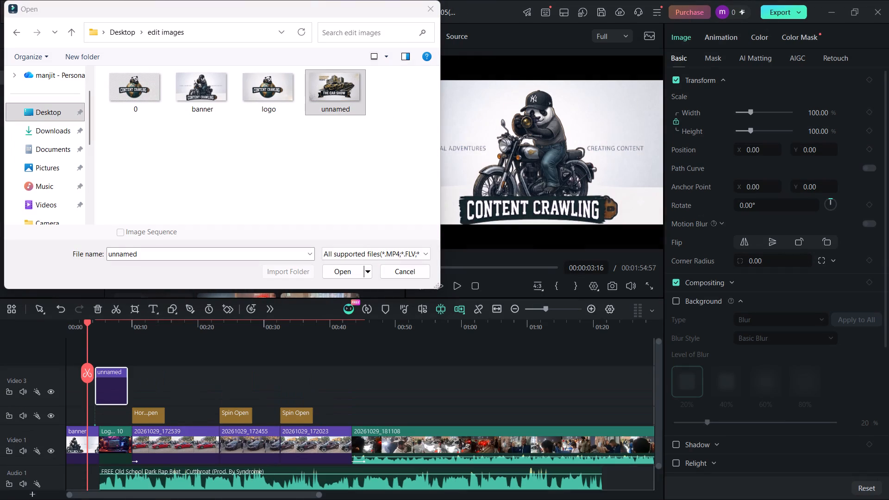
click(433, 7)
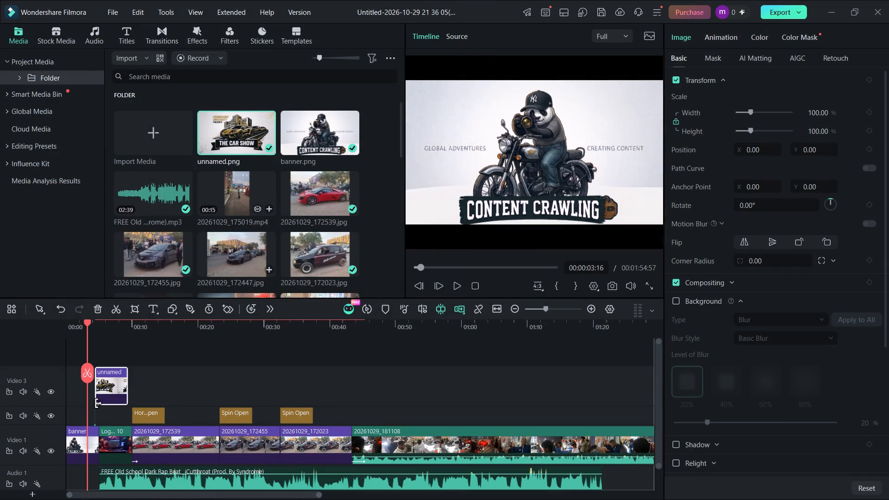
Move the Car Show image clip onto Video 1, inserting it between the banner clip and the logo intro clip.
drag(110, 391, 99, 438)
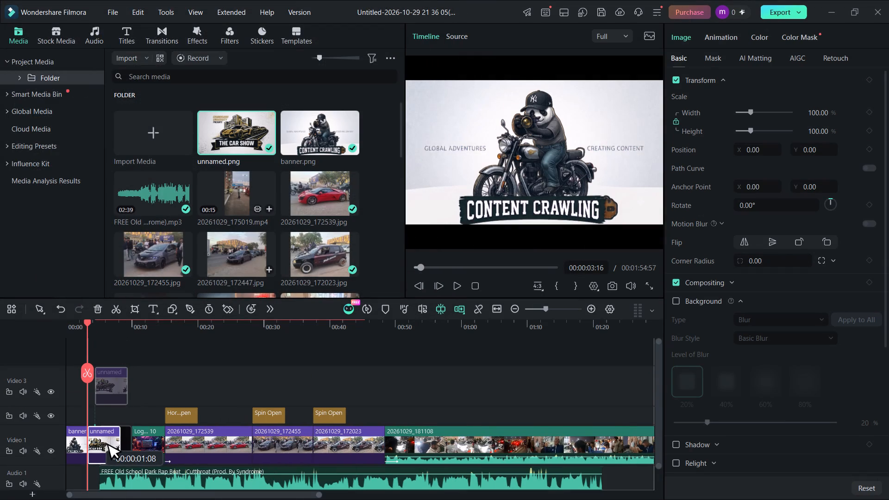
drag(99, 438, 100, 438)
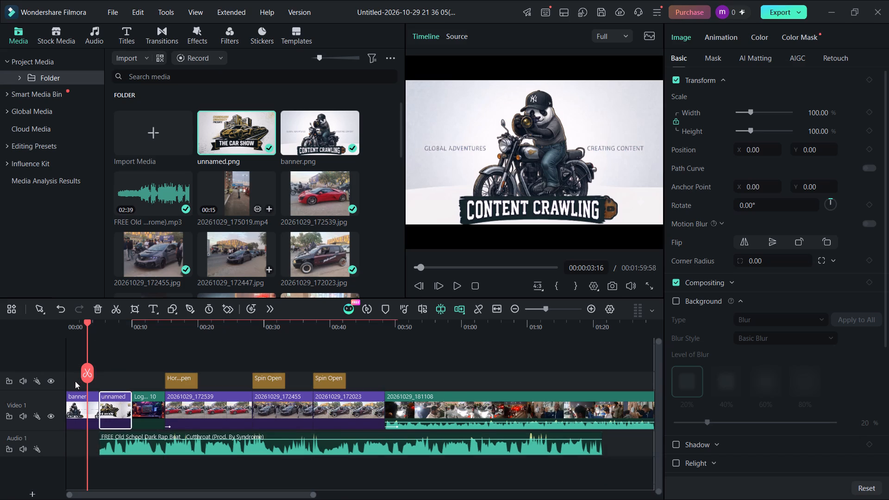
Play the opening from the start to review the banner, Car Show image and logo intro in sequence.
drag(88, 387, 70, 389)
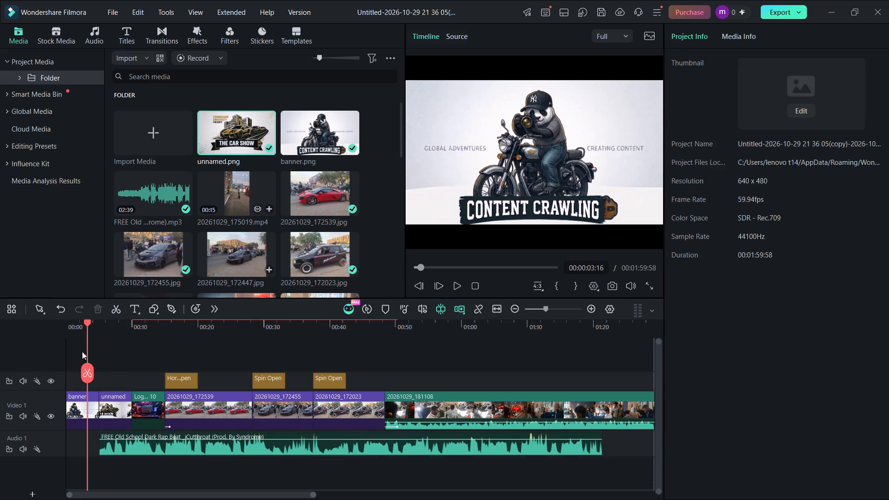
drag(87, 347, 39, 350)
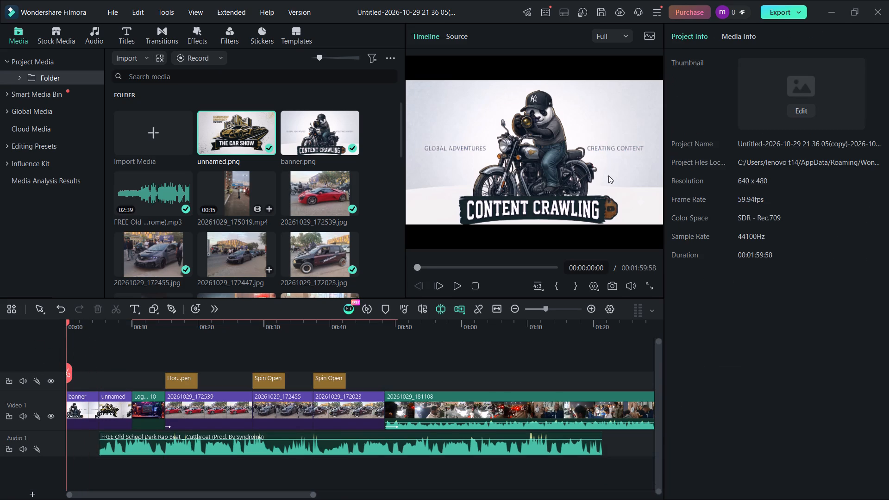
click(461, 286)
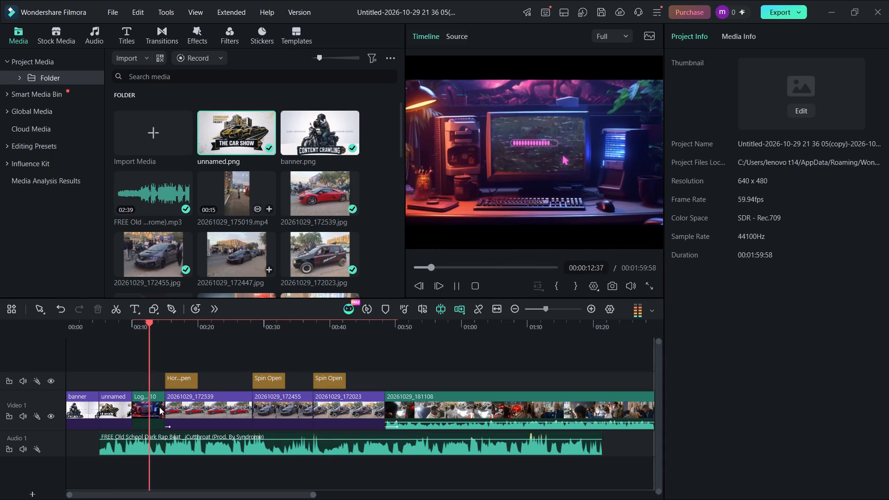
Move the logo intro clip to the beginning of Video 1, inserting it ahead of the banner clip.
drag(147, 409, 76, 413)
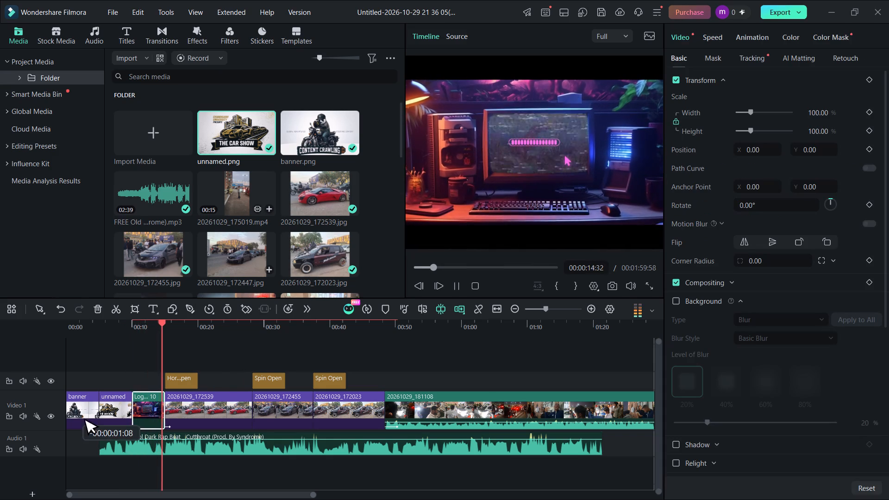
drag(76, 413, 61, 407)
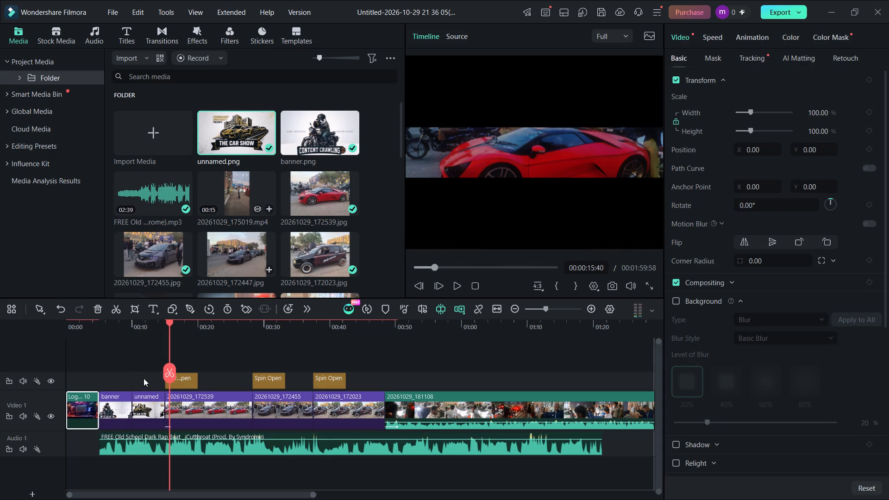
Play the reordered opening from the start through to the first car photo, and stop playback there.
drag(166, 365, 28, 387)
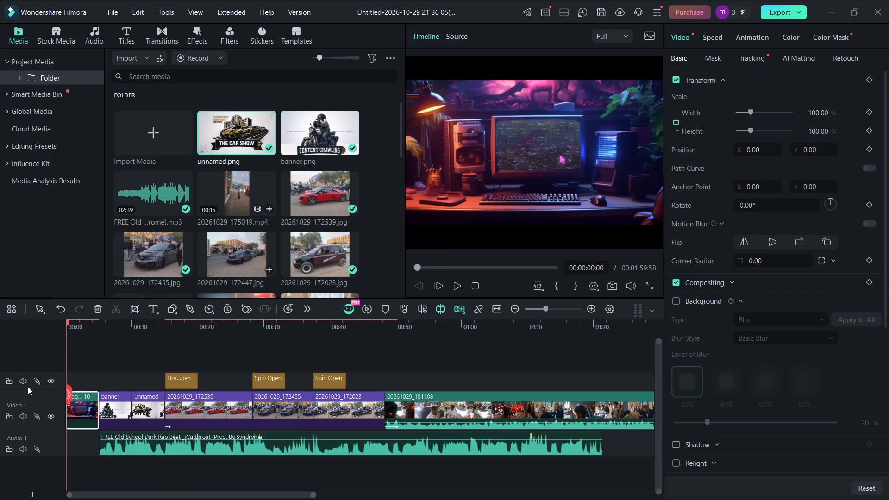
drag(28, 387, 30, 386)
click(459, 287)
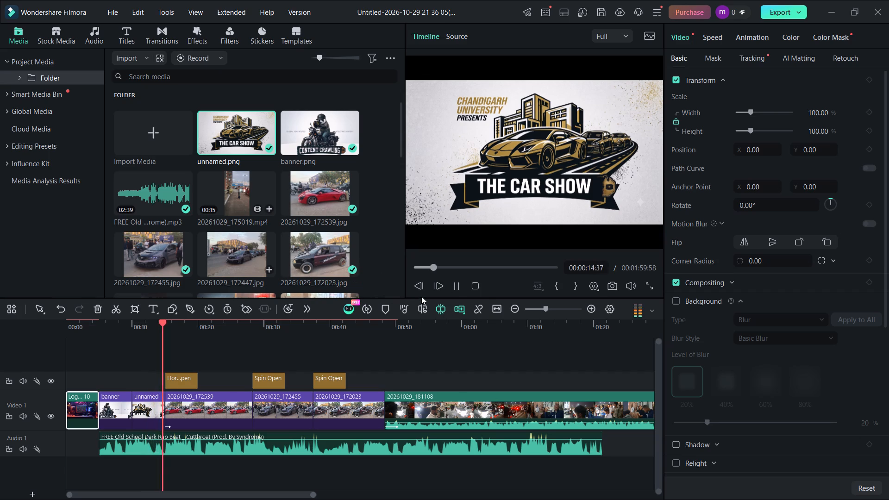
click(461, 285)
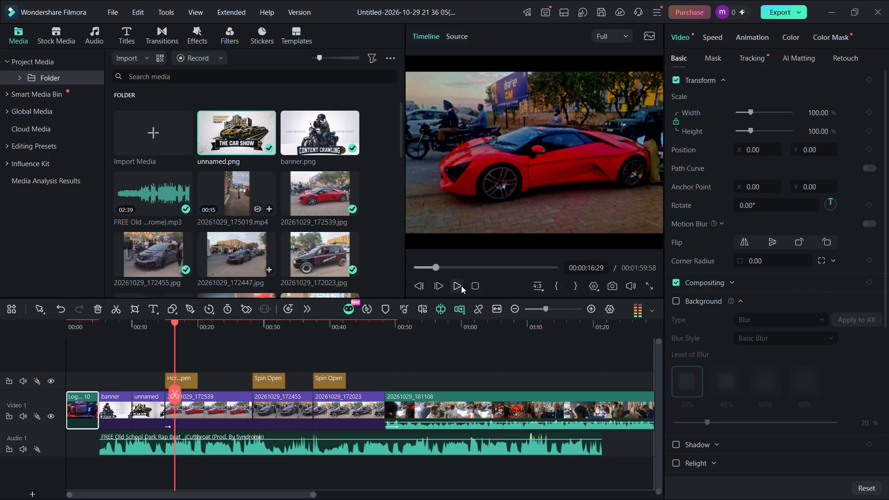
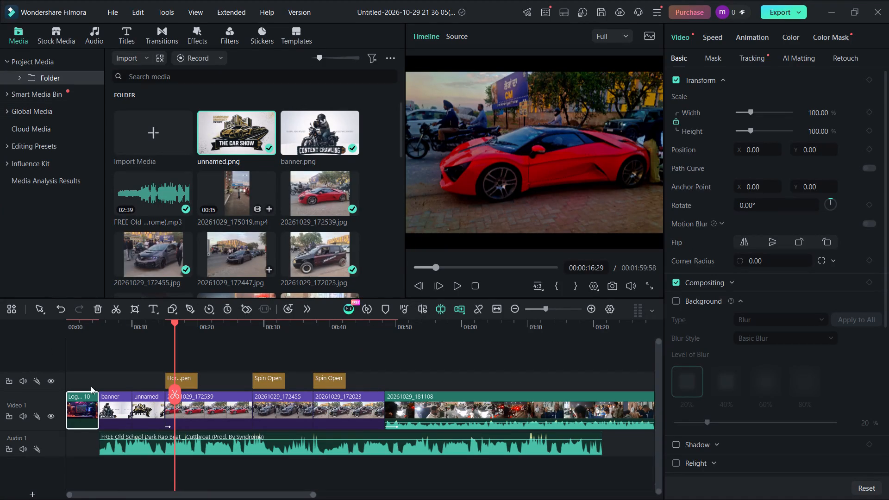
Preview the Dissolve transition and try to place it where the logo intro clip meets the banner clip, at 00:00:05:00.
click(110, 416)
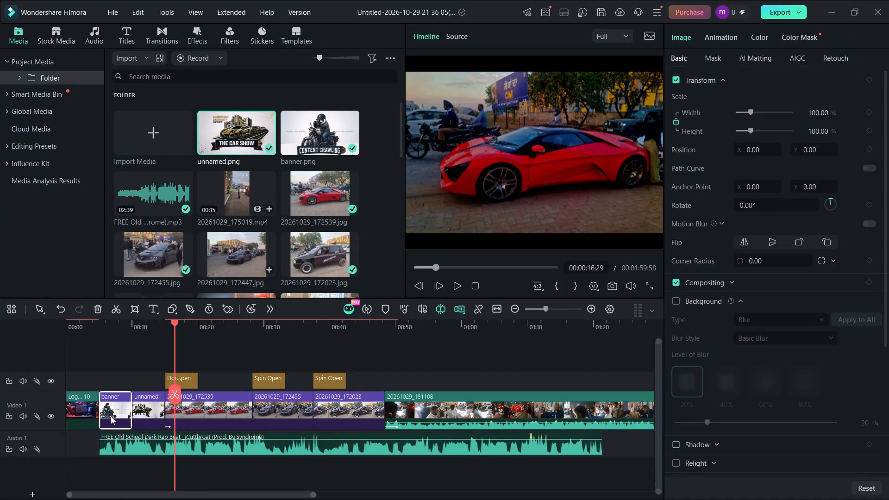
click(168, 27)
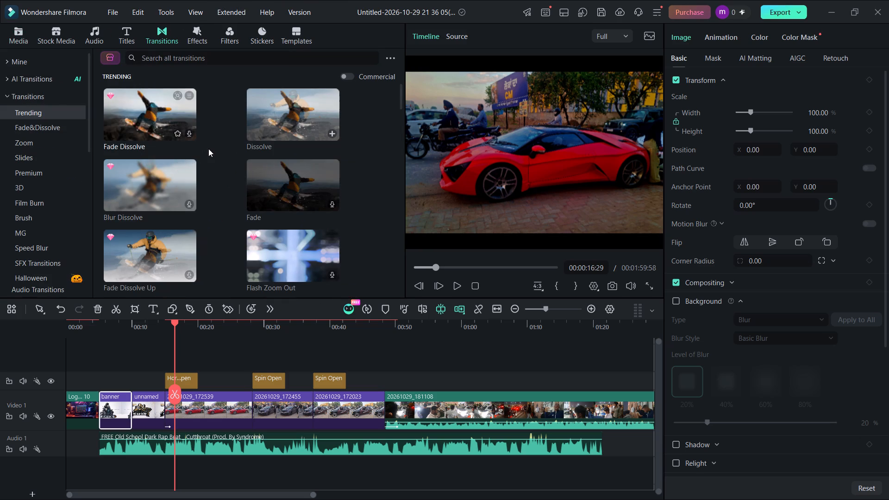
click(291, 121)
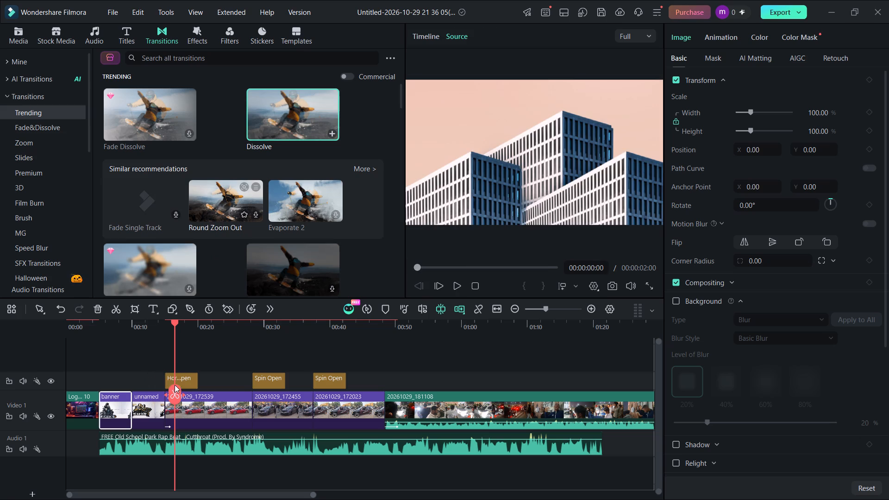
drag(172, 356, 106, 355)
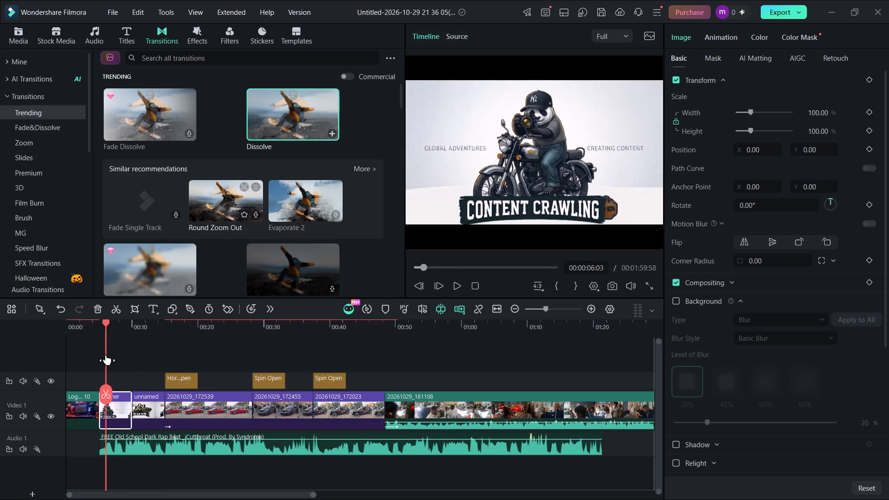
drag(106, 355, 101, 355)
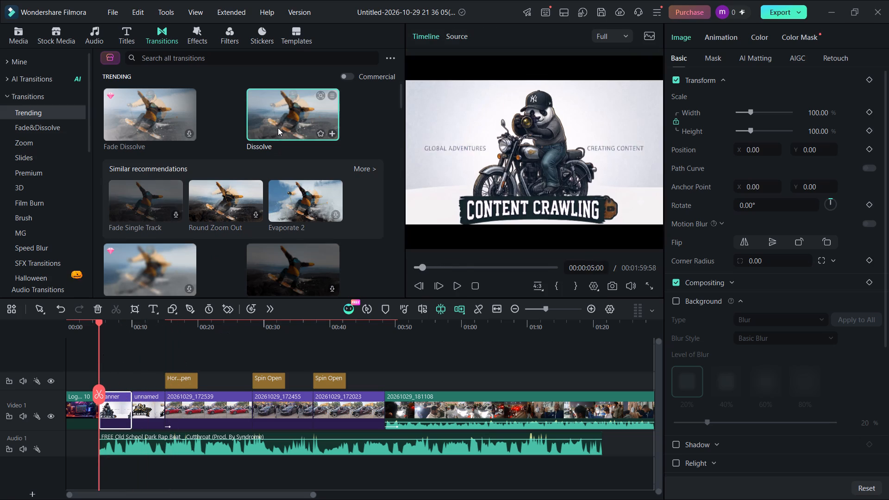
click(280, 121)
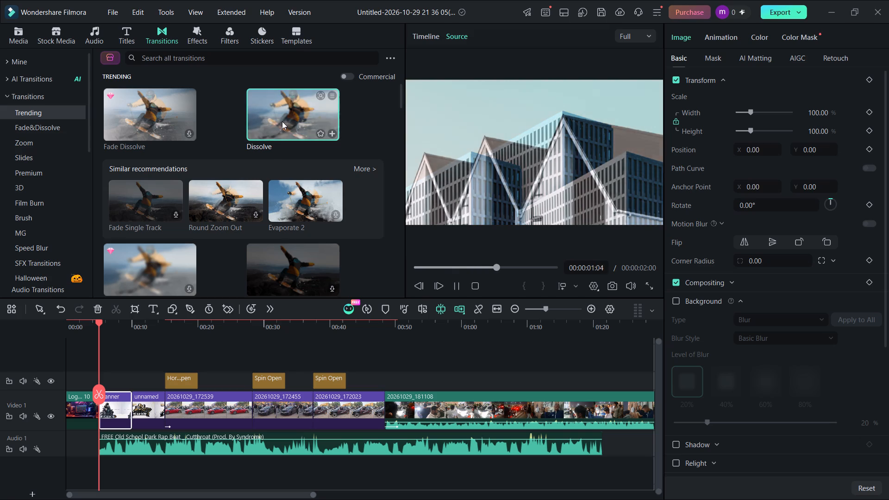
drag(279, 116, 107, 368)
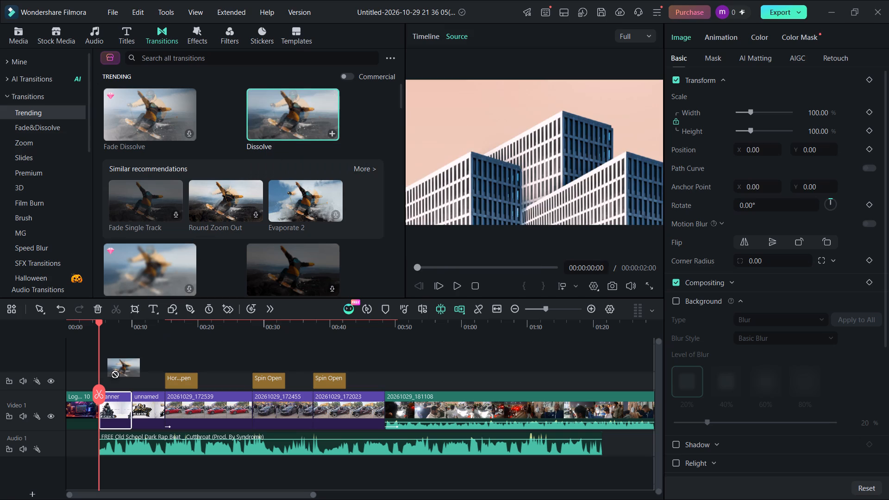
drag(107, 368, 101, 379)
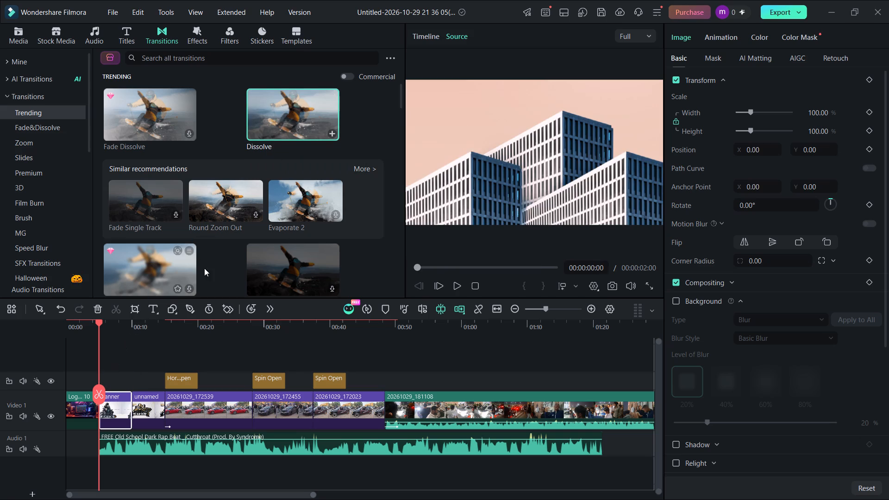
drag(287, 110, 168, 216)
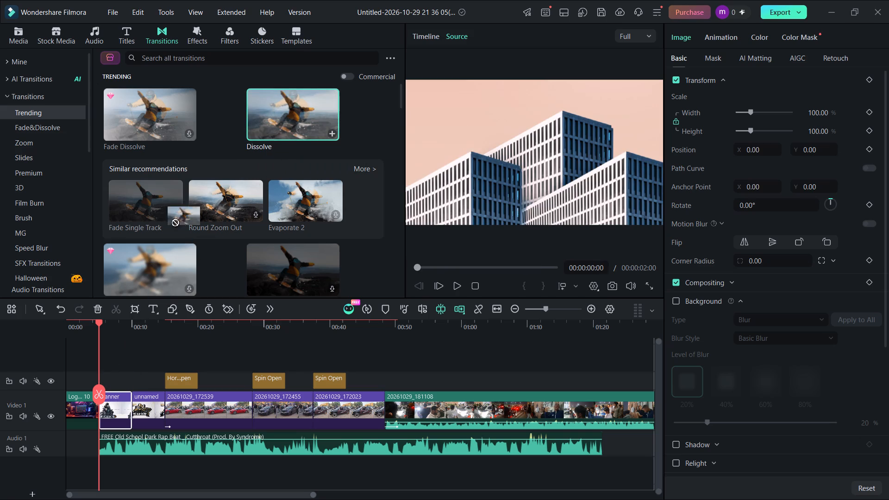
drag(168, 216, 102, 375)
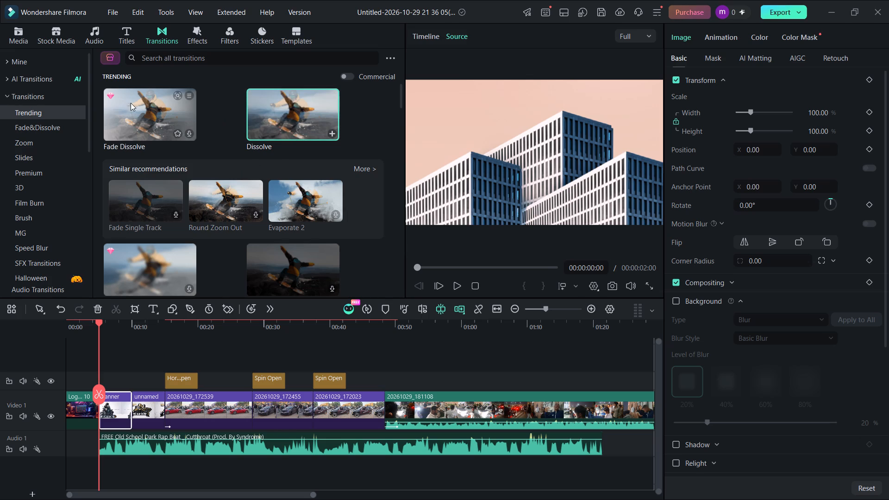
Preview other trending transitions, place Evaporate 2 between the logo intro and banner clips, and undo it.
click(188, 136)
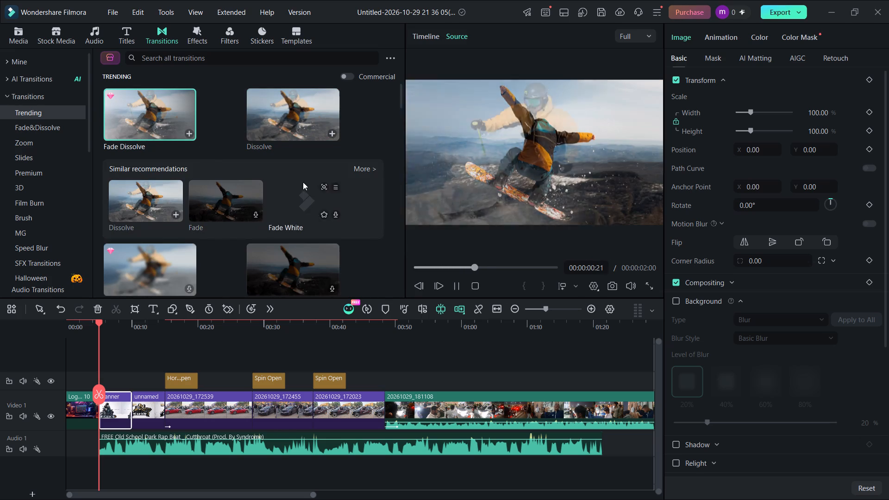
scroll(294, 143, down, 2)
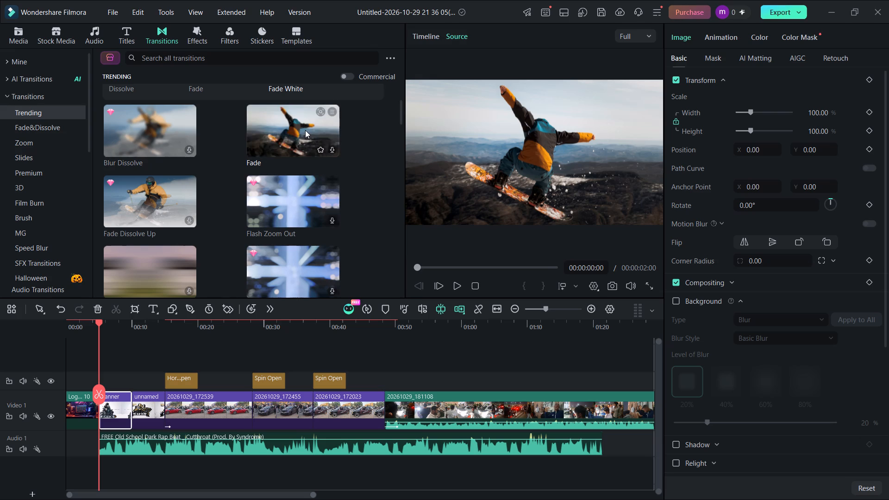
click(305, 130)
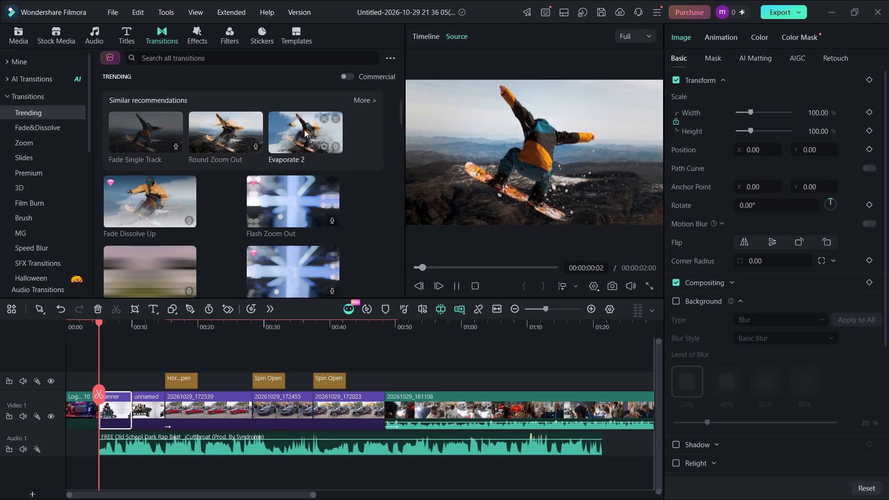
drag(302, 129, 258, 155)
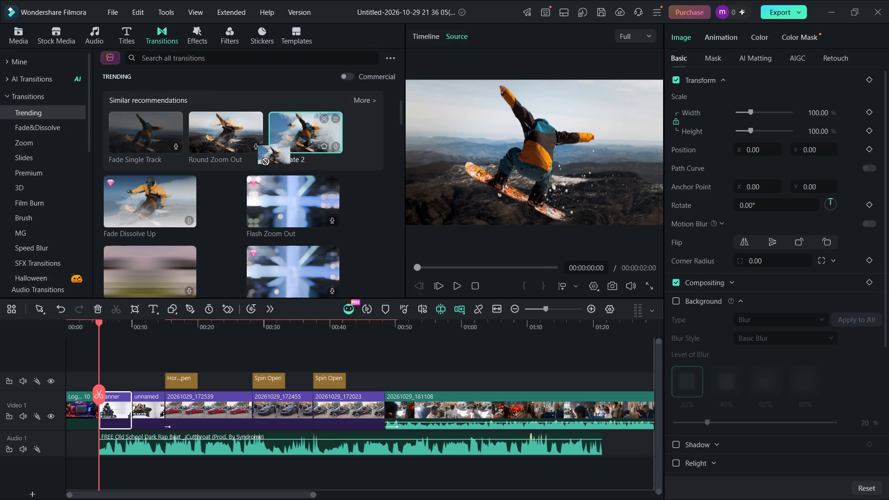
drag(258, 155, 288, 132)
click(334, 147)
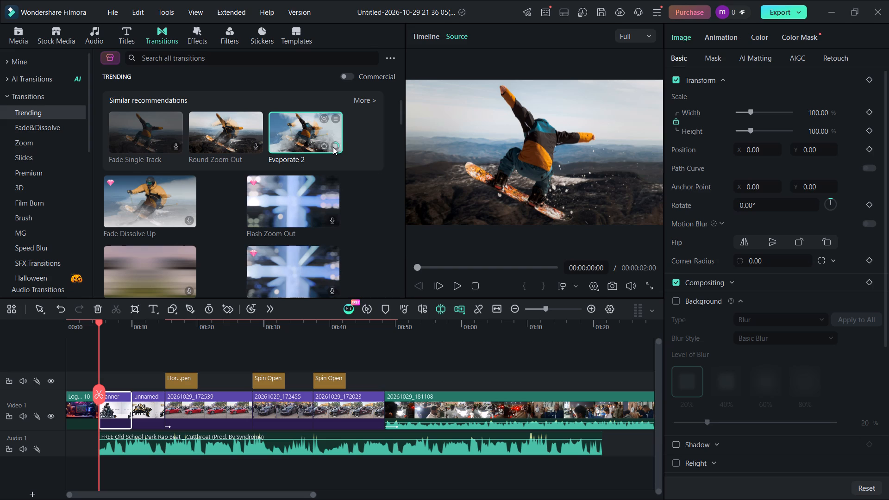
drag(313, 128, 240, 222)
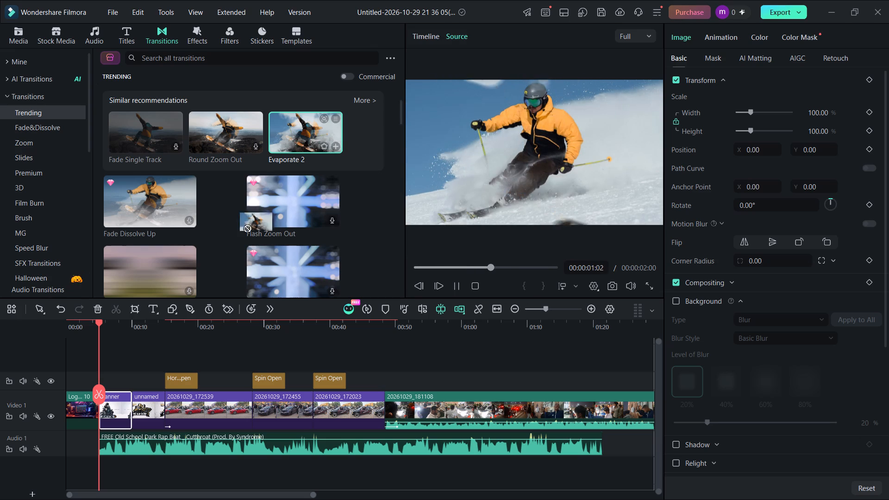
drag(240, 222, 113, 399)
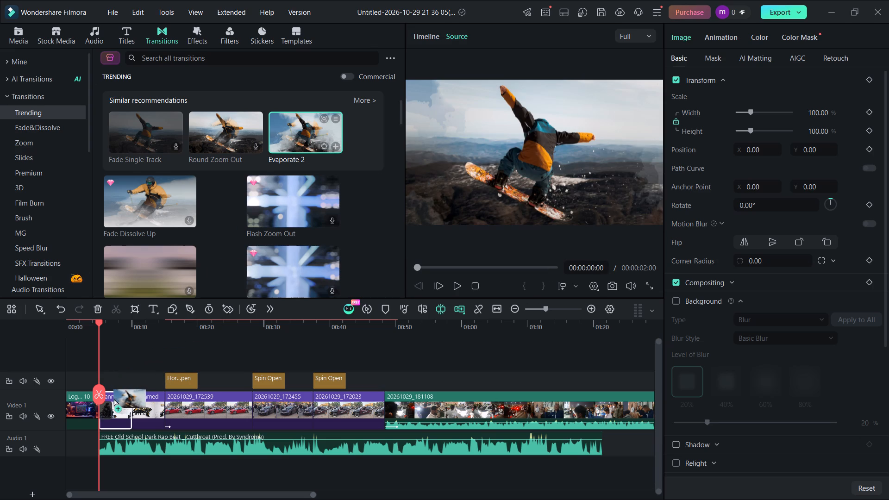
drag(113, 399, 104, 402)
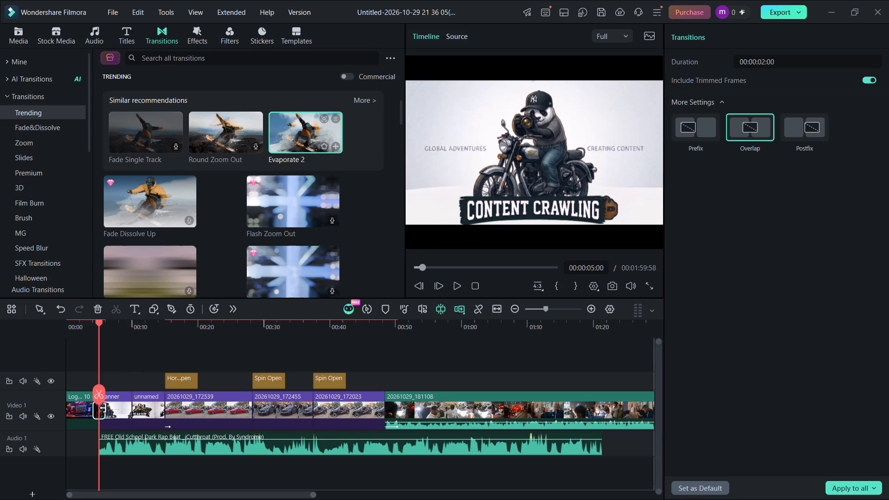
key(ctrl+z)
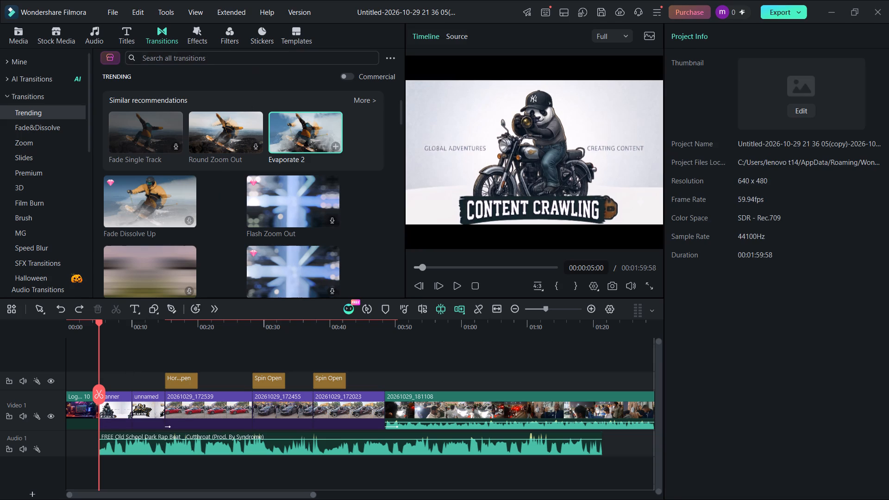
Add the Spin Open video effect above the banner clip, aligning its start with the banner's start at 00:00:05:00.
click(195, 37)
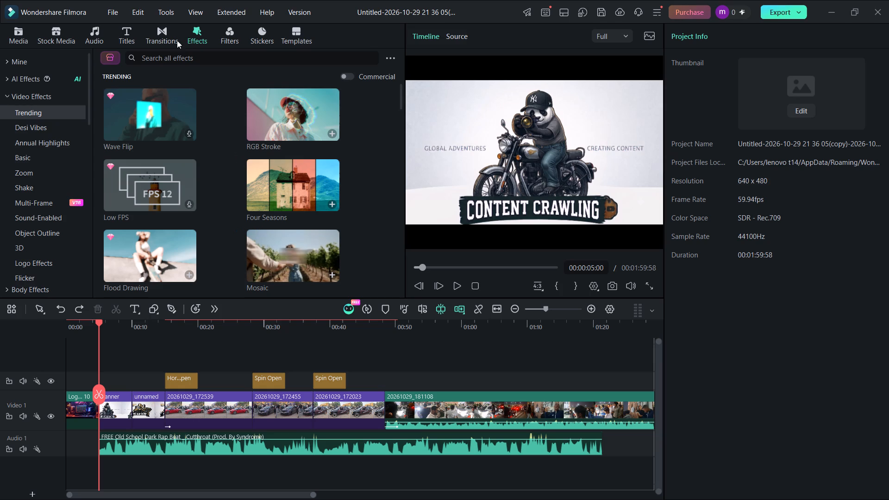
scroll(267, 206, down, 10)
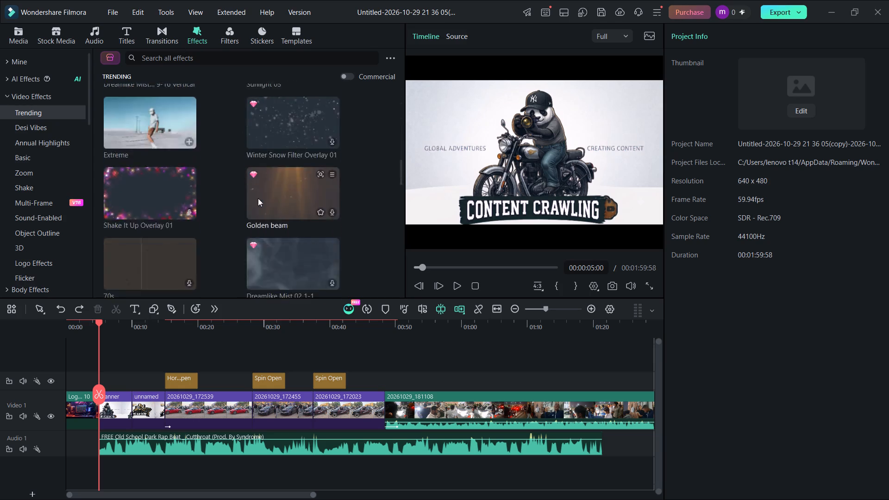
scroll(258, 198, down, 6)
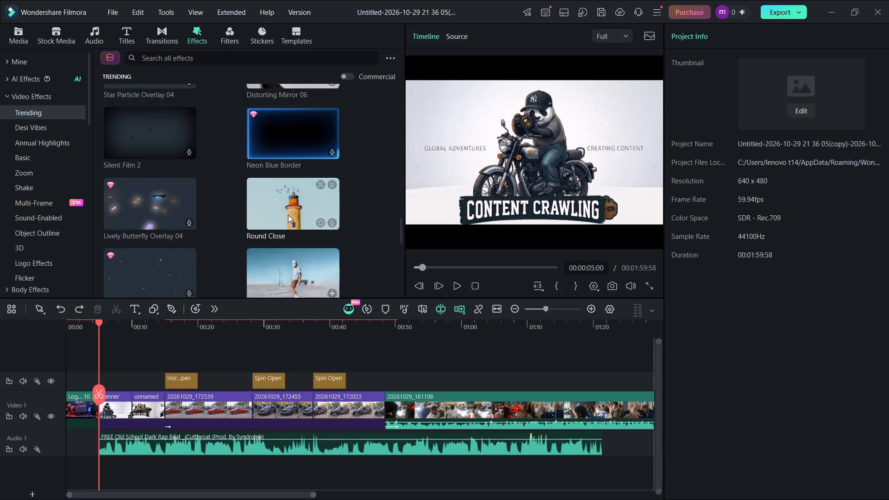
scroll(288, 221, down, 2)
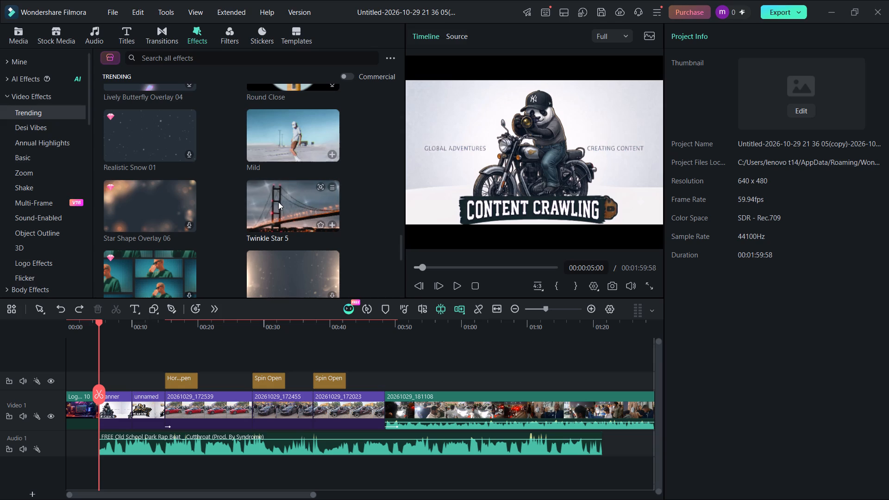
scroll(210, 198, down, 1)
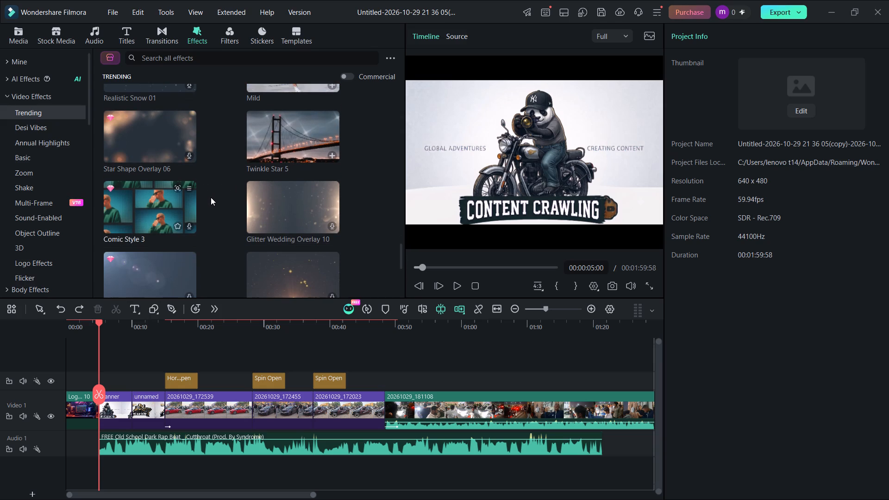
scroll(210, 204, down, 3)
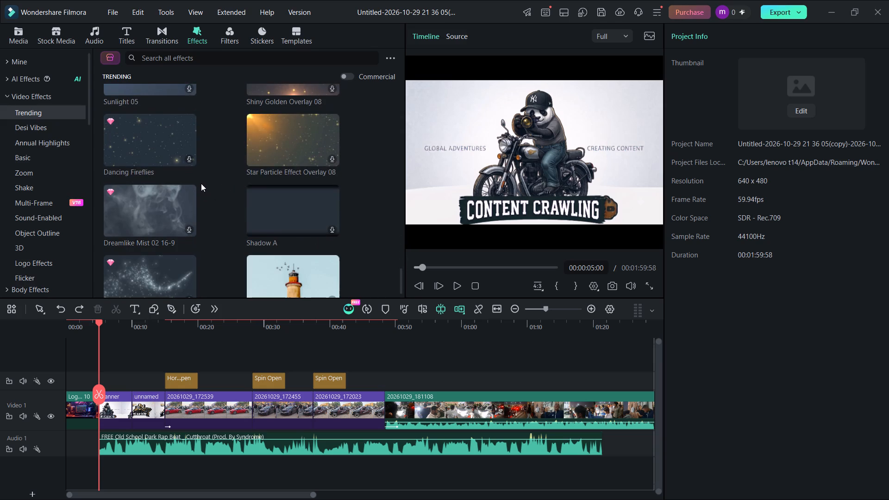
scroll(200, 183, down, 3)
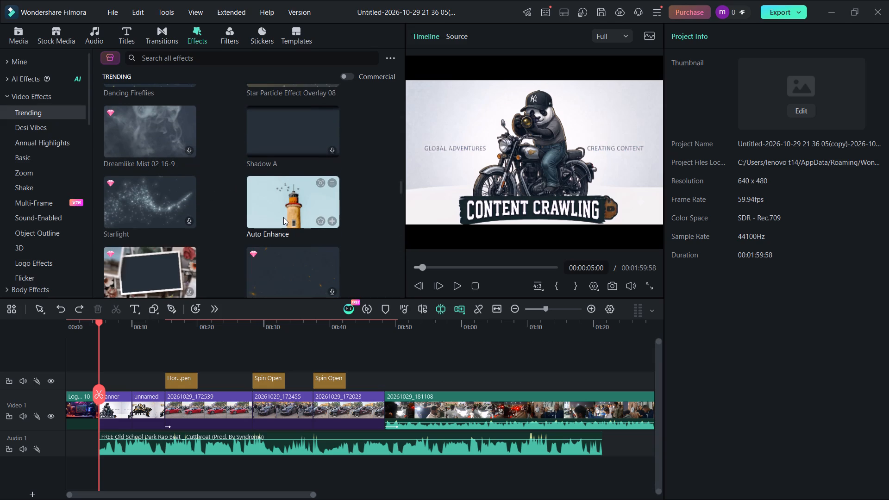
scroll(273, 214, down, 2)
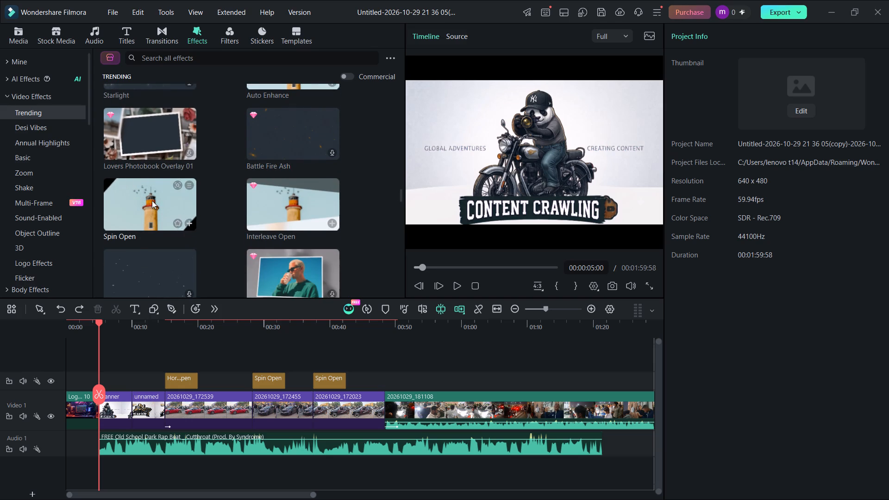
drag(152, 200, 104, 375)
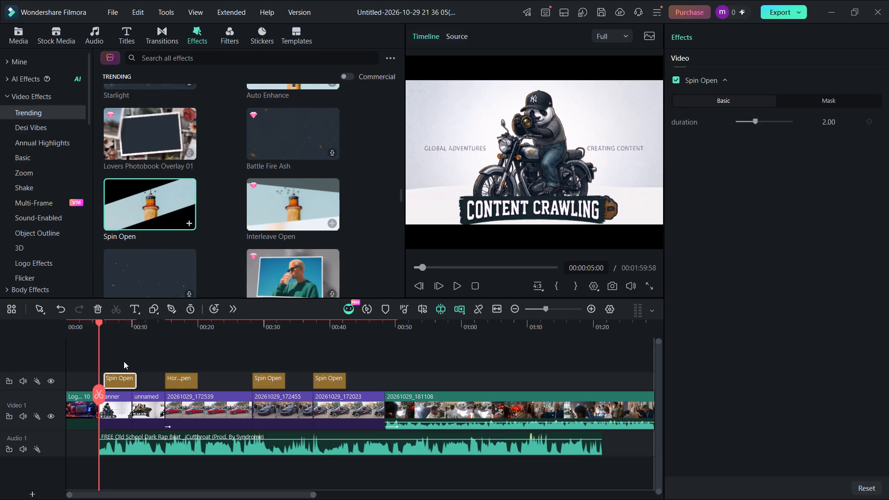
drag(121, 378, 116, 378)
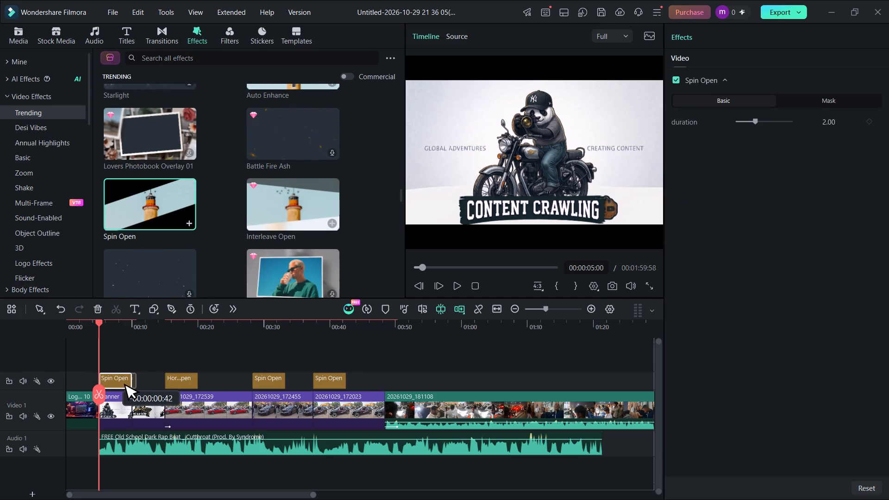
drag(116, 378, 117, 378)
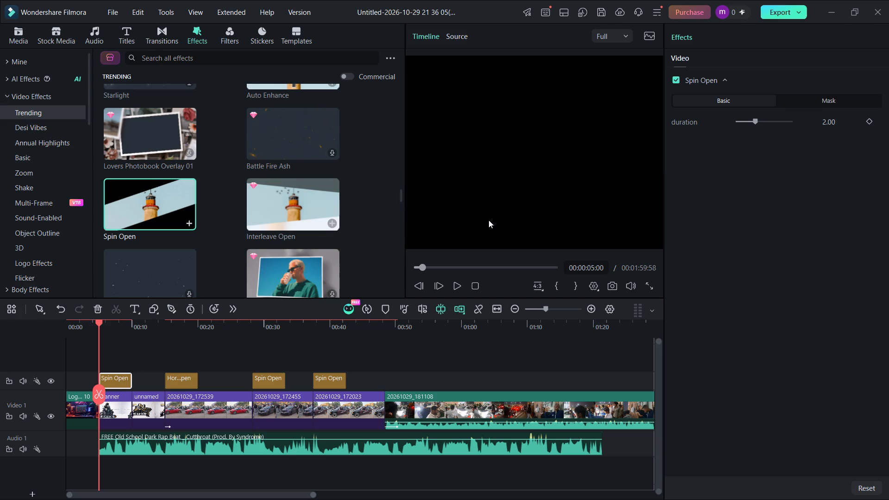
Play the banner with its Spin Open effect into the Car Show image, return playback to the start, and stop it during the logo intro.
click(452, 283)
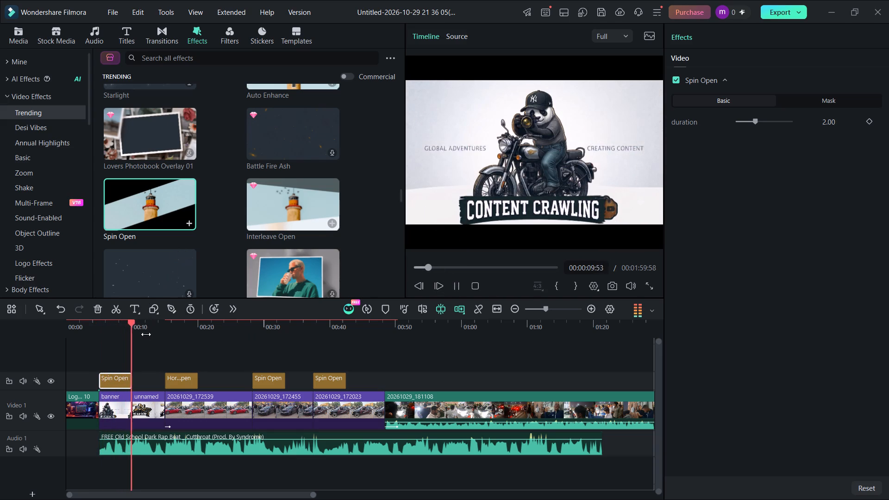
drag(145, 330, 138, 330)
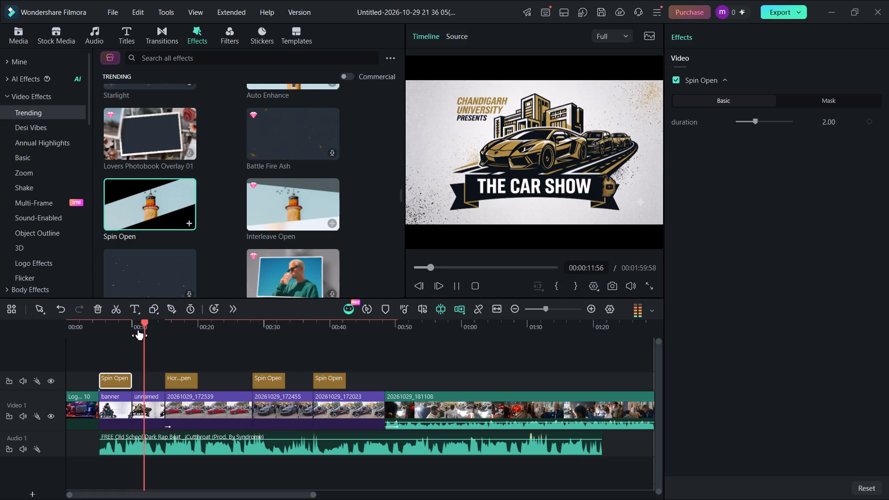
drag(138, 330, 8, 329)
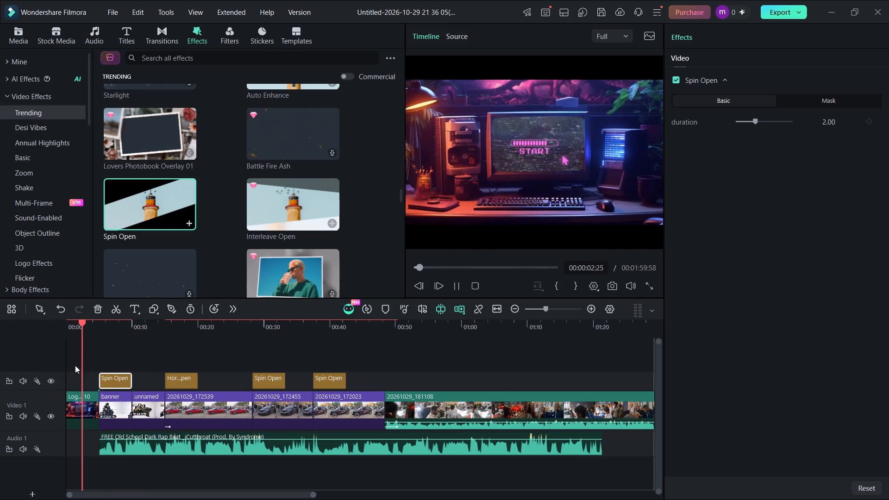
drag(88, 364, 0, 355)
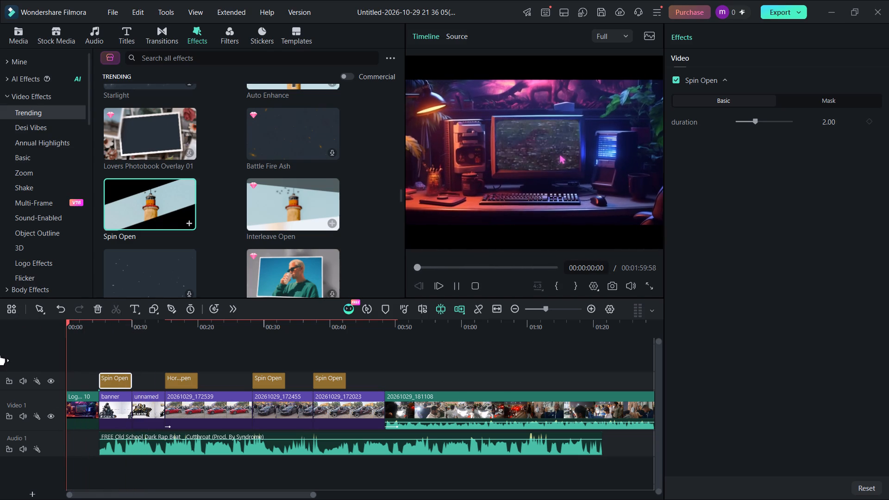
drag(0, 355, 1, 355)
click(459, 285)
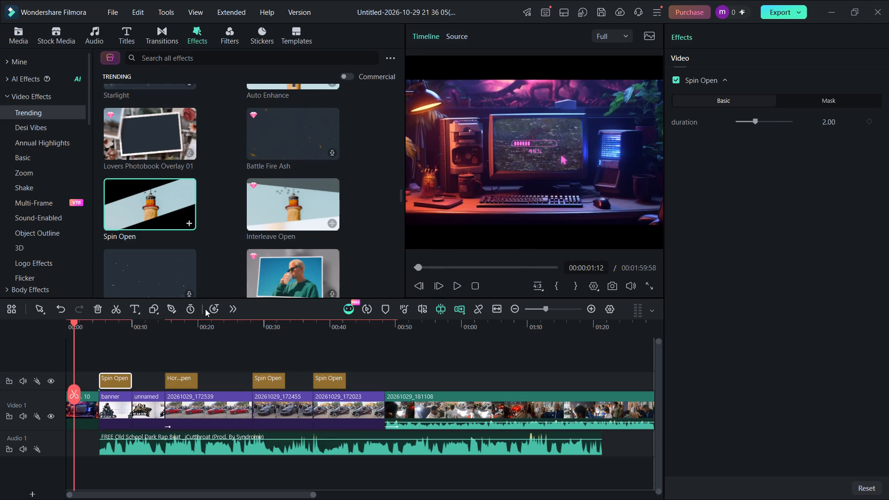
Add the Fade transition at the very start of the logo intro clip.
drag(74, 401, 41, 396)
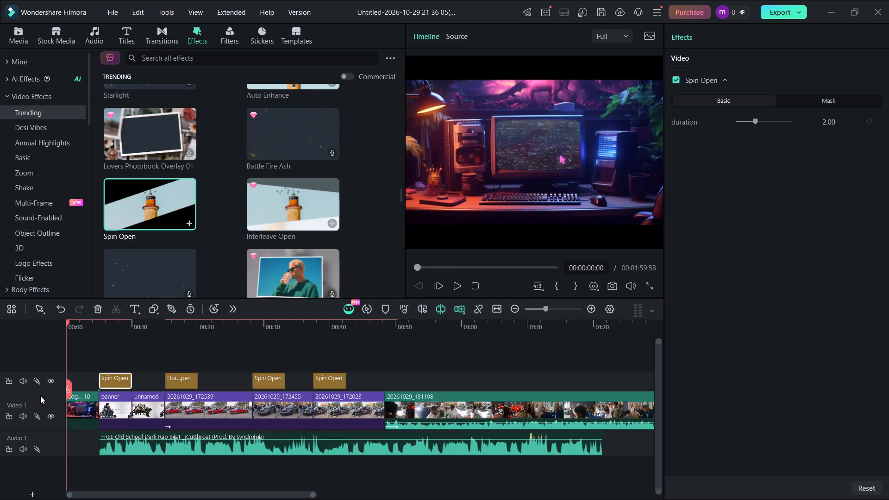
drag(67, 394, 68, 407)
drag(68, 407, 68, 407)
scroll(278, 156, up, 2)
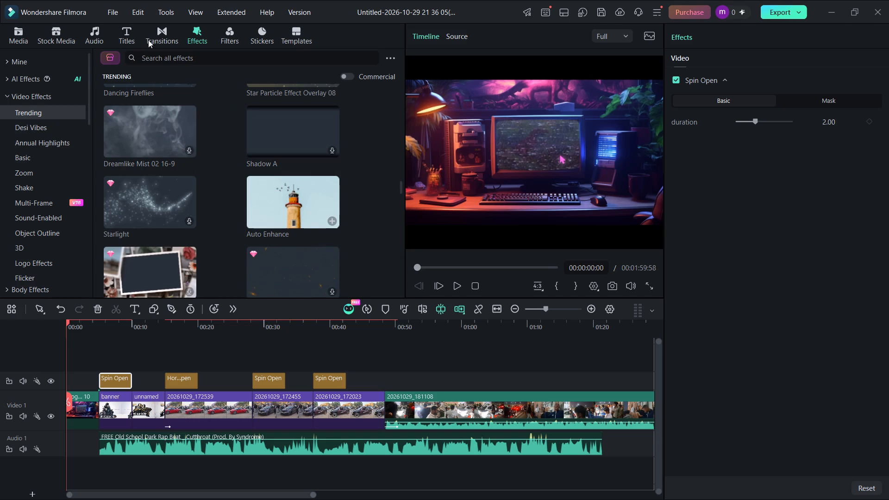
click(155, 36)
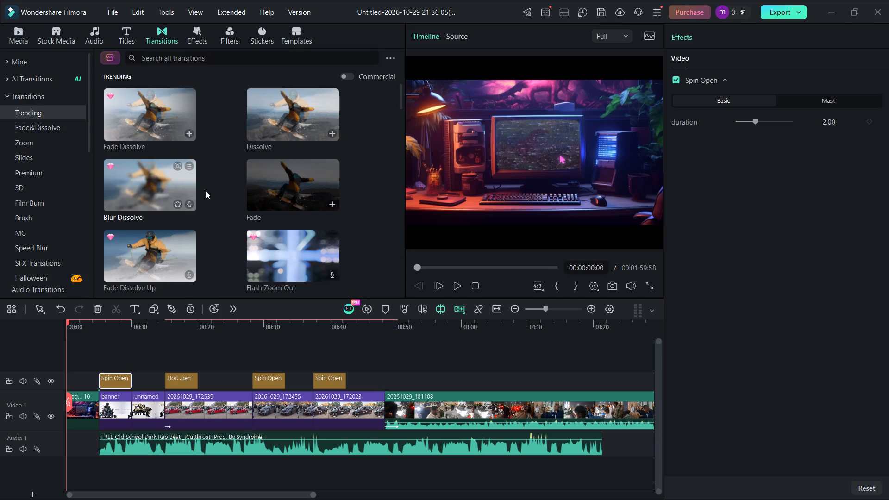
click(296, 189)
drag(293, 167, 59, 398)
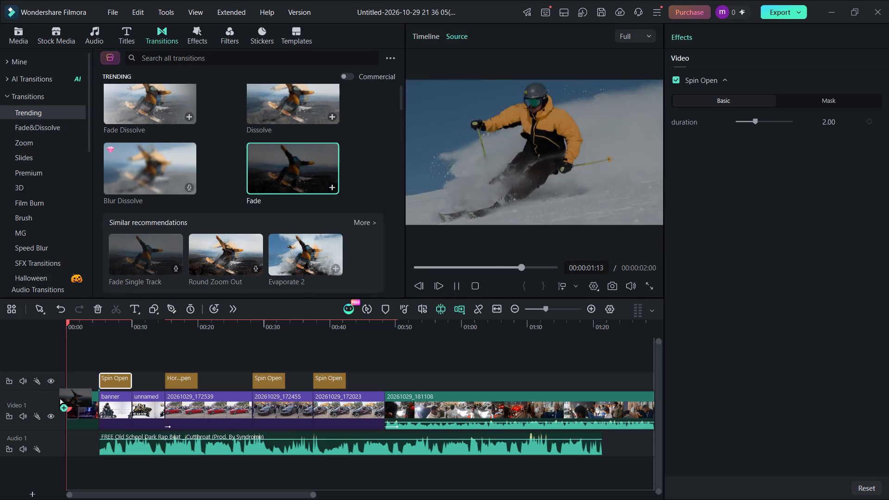
drag(59, 398, 67, 401)
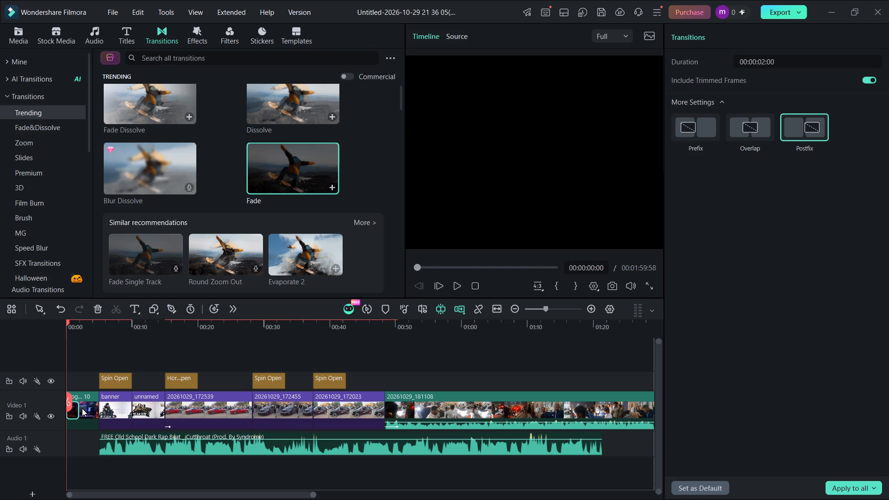
Play the opening from 00:00:00:00 into the banner to review the Fade at the start, and pause.
click(458, 286)
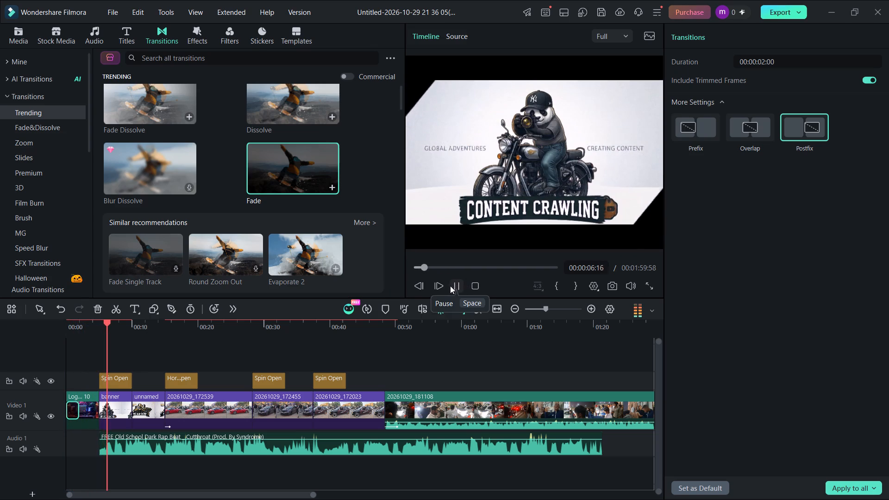
click(451, 287)
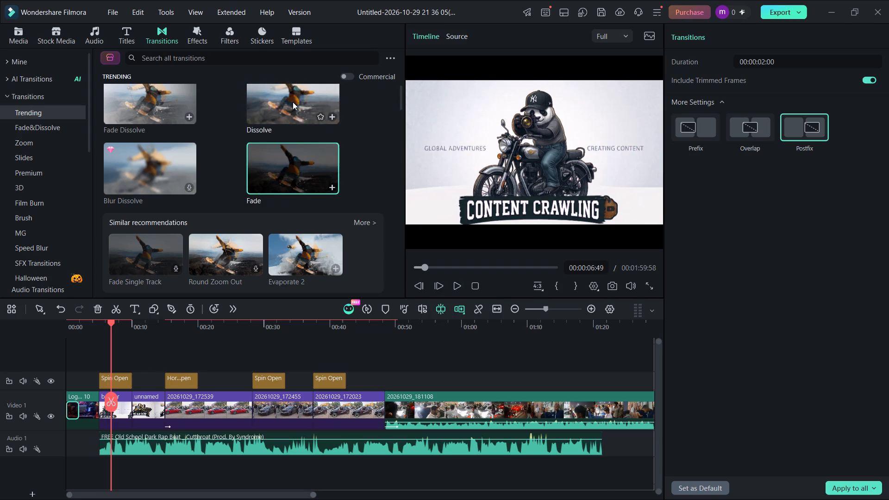
Place the Fade transition where the logo intro clip meets the banner clip.
drag(294, 168, 96, 406)
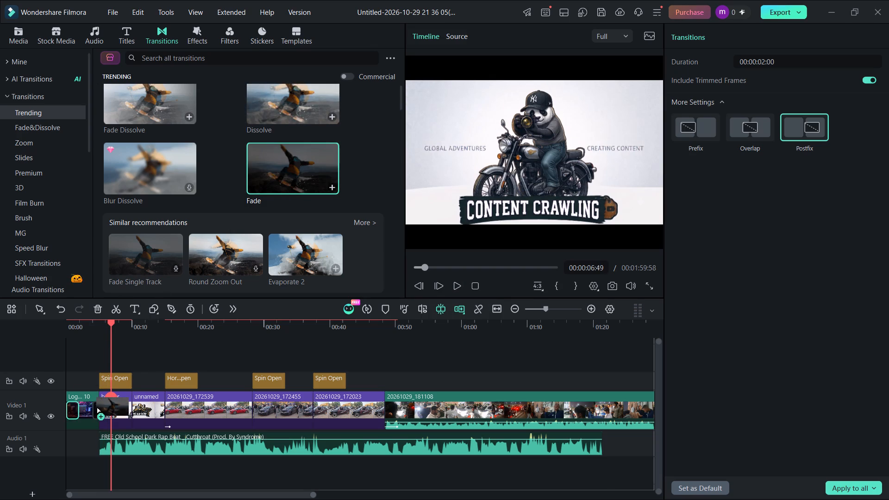
drag(96, 406, 97, 402)
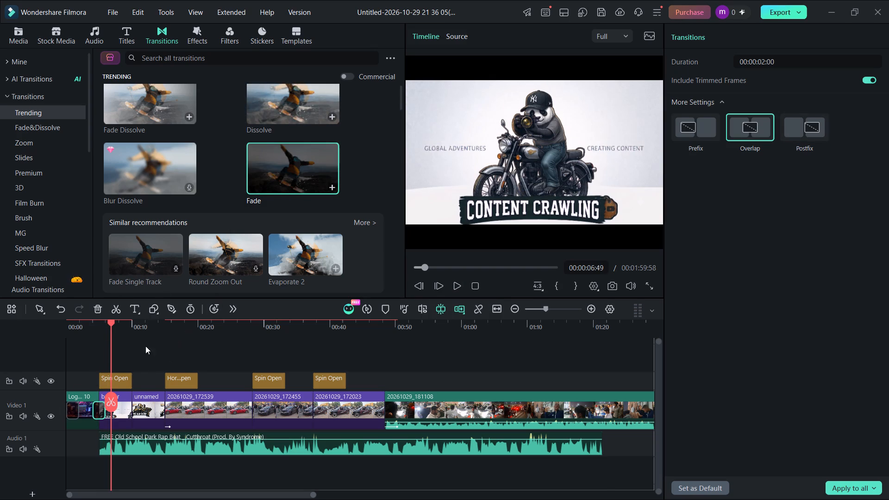
Play from the logo intro at 00:00:03:41 to review the Fade into the banner and the cut to the Car Show image.
click(110, 381)
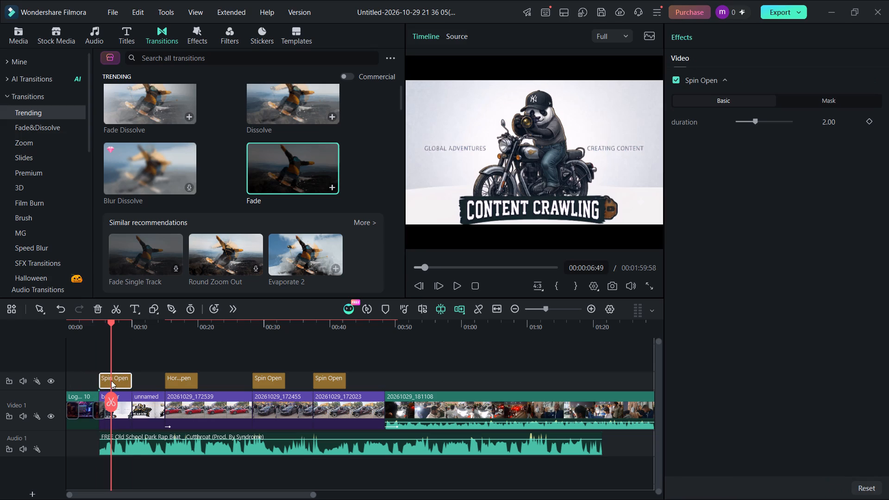
drag(112, 402, 90, 394)
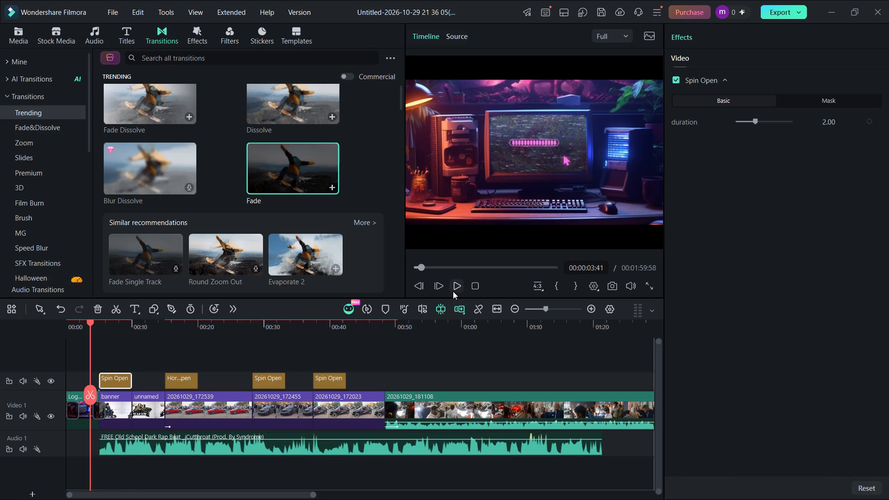
click(454, 289)
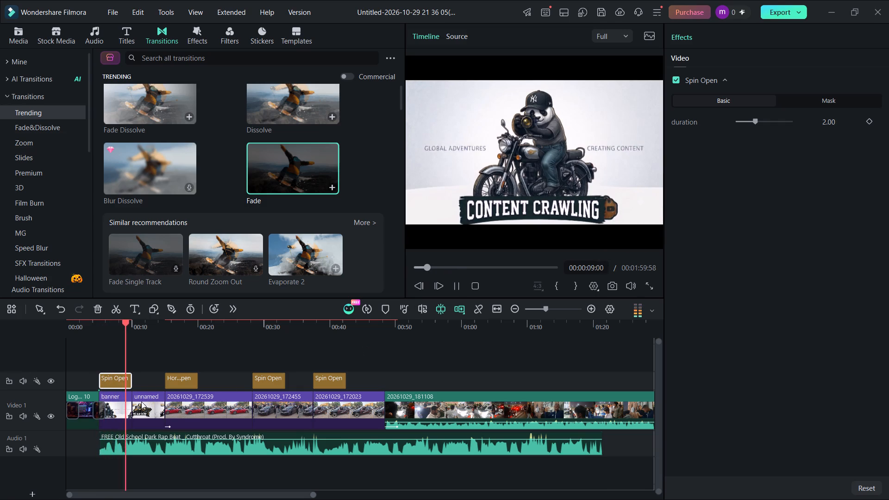
click(131, 411)
triple_click(127, 405)
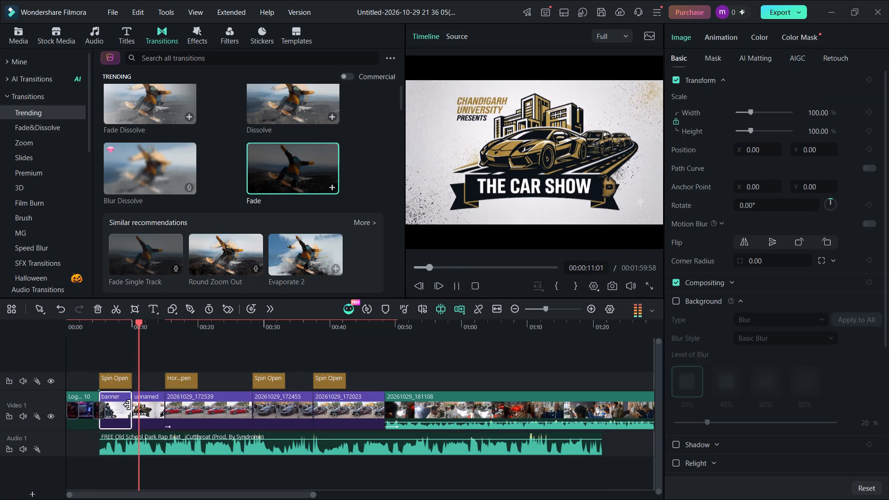
click(456, 289)
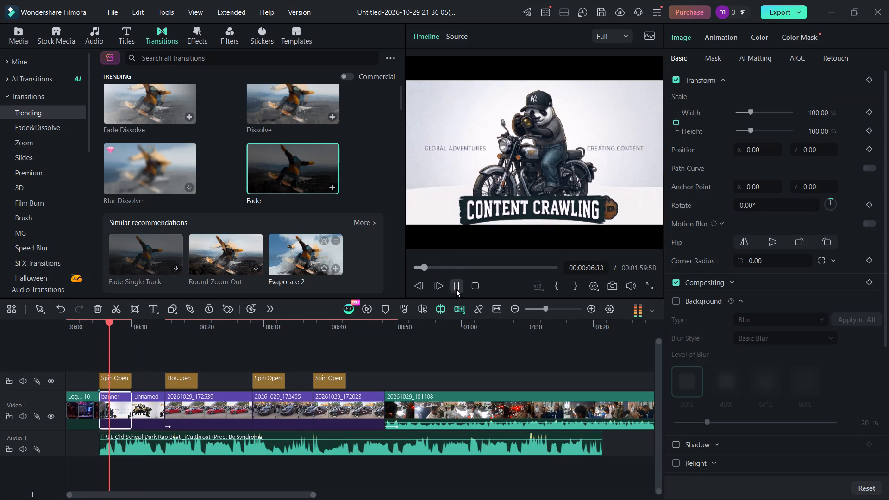
Place the Round Zoom Out transition between the banner clip and the Car Show image.
drag(221, 253, 129, 401)
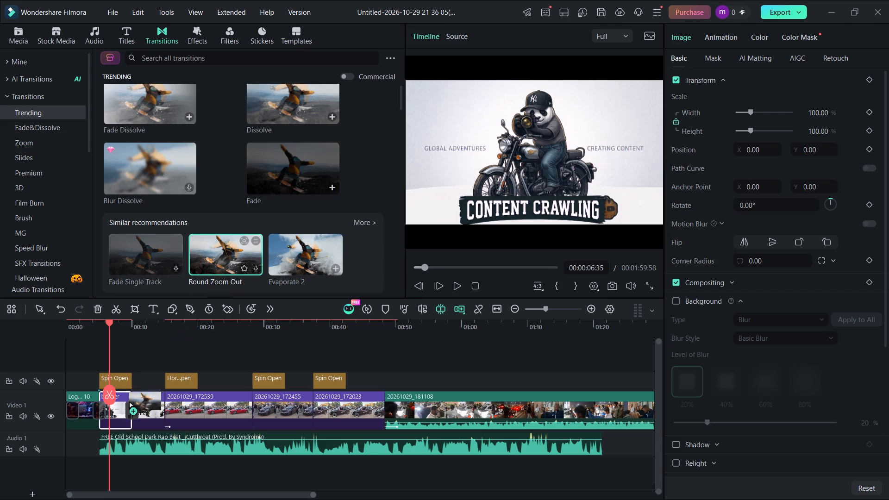
drag(129, 401, 129, 403)
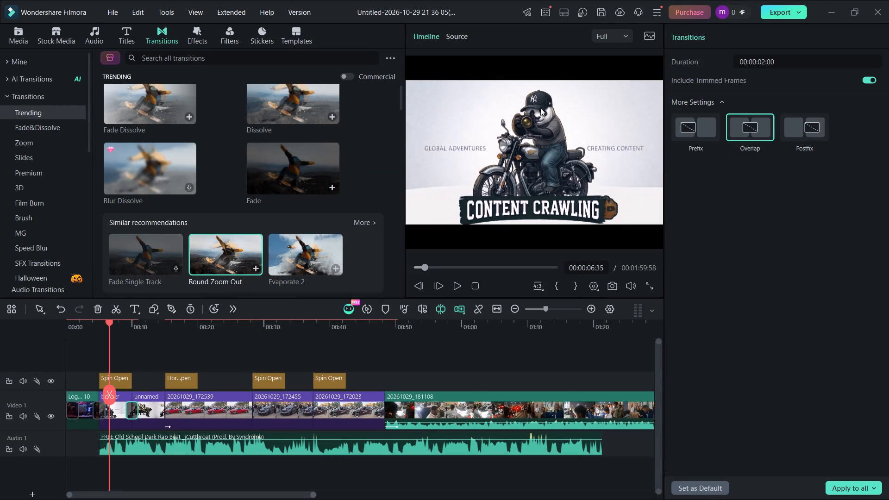
Play from the banner through the Round Zoom Out into the red car clip, replay the red car's opening, and pause.
click(451, 285)
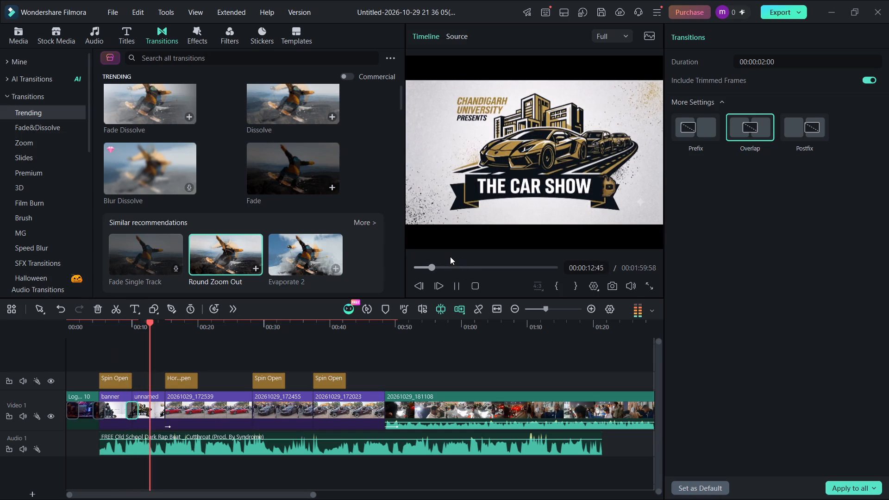
click(155, 402)
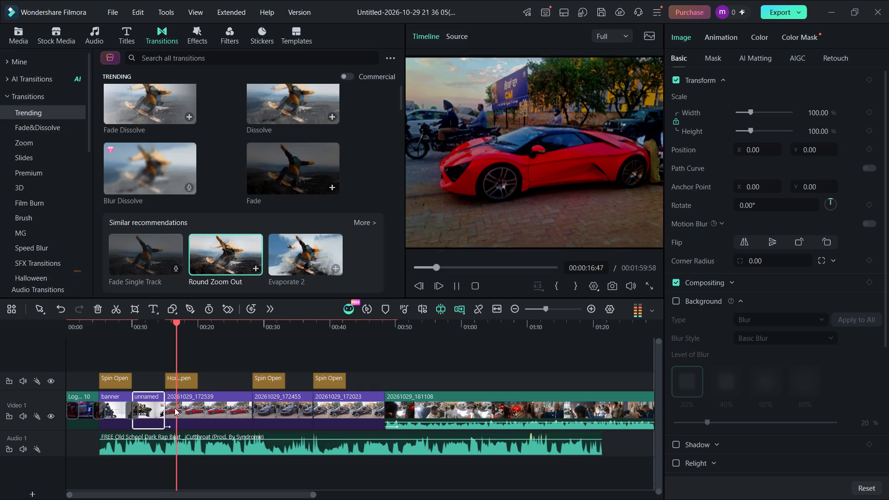
drag(184, 360, 163, 355)
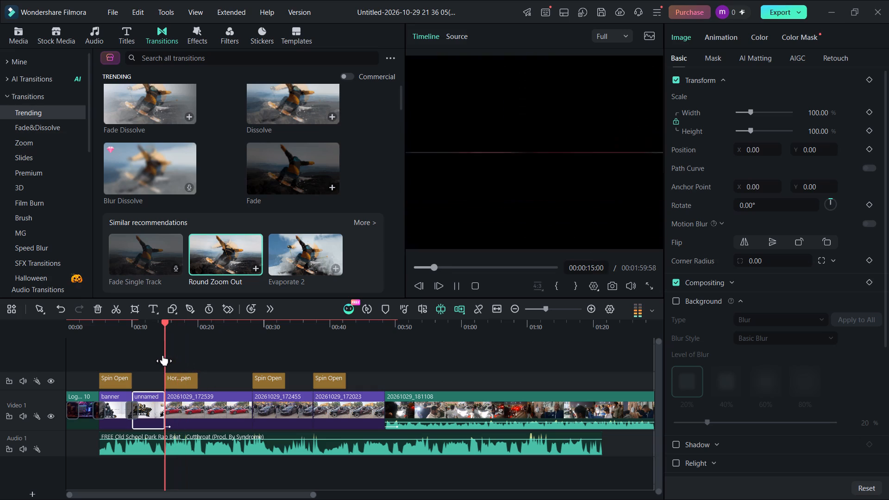
drag(163, 355, 161, 355)
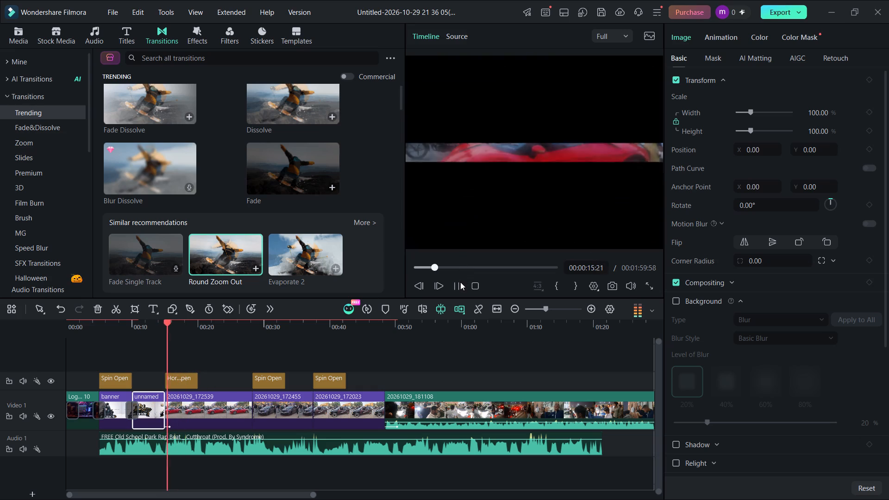
click(460, 283)
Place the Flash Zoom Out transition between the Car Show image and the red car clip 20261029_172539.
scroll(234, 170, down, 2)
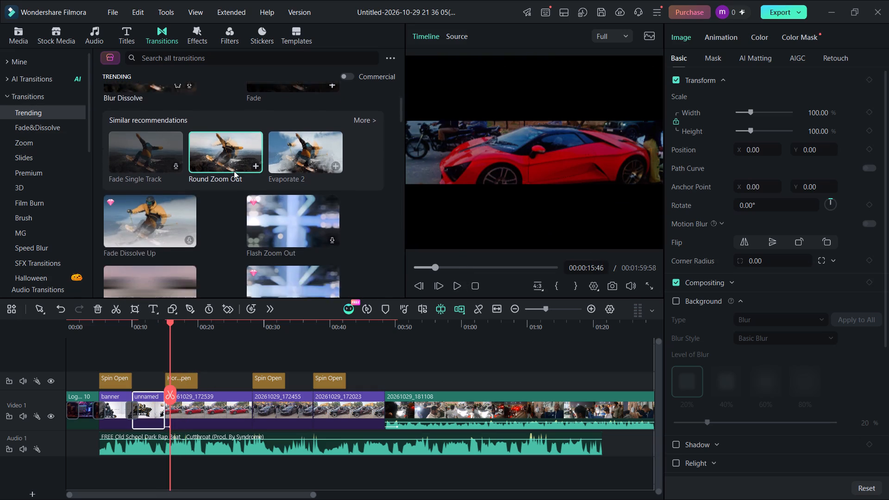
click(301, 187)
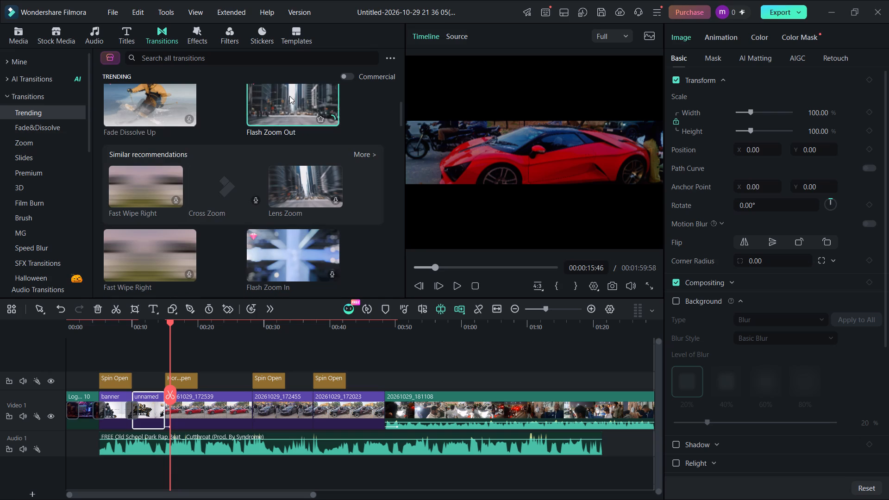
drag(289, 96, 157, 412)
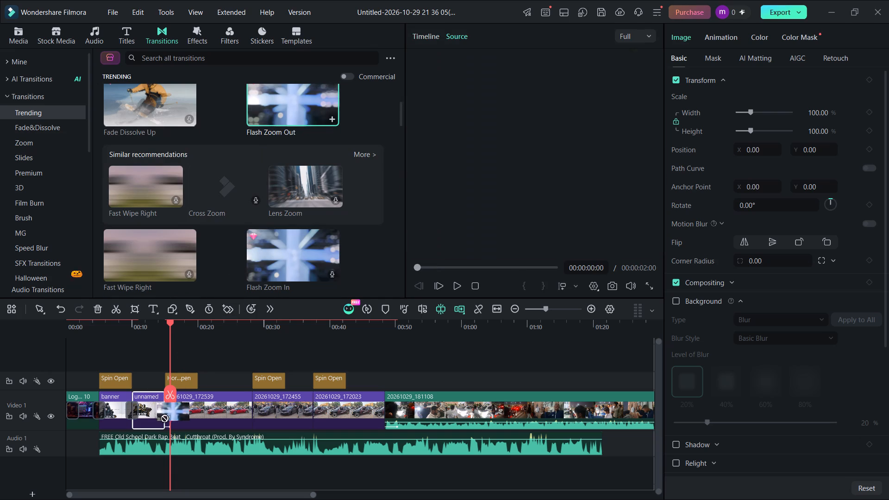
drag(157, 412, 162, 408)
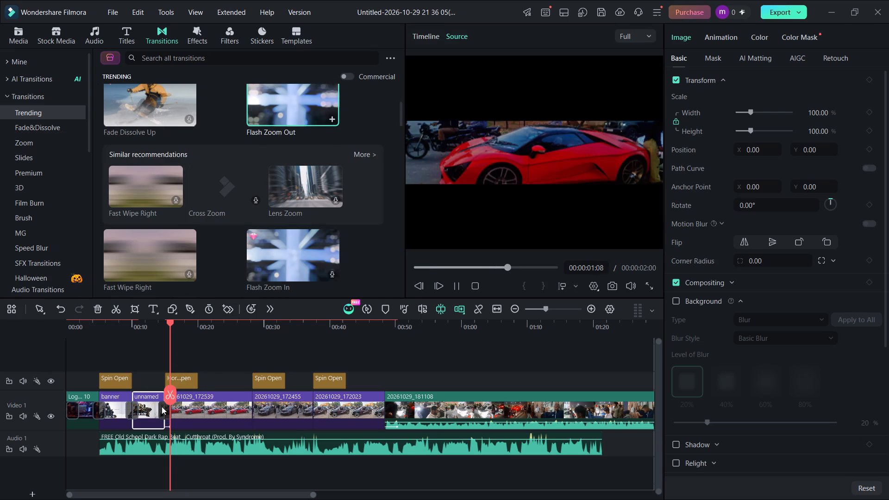
Play from the Car Show image at 00:00:13:31 to review the Flash Zoom Out into the red car clip.
drag(168, 392, 161, 388)
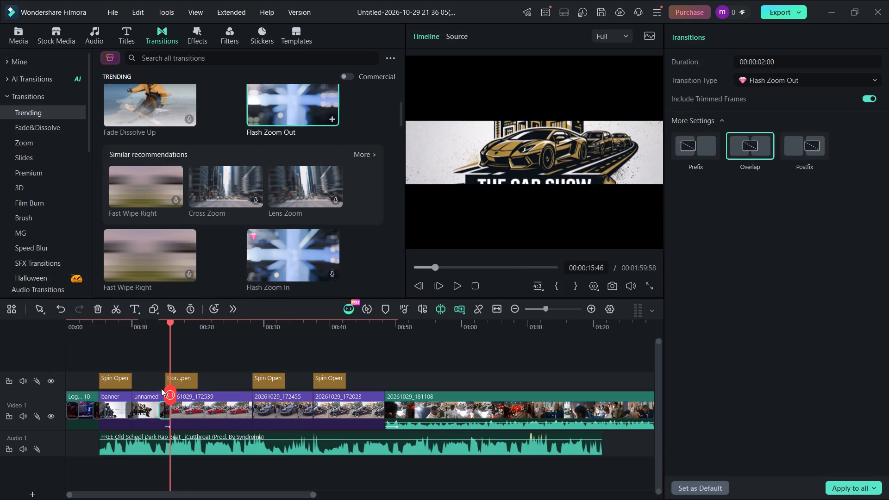
drag(161, 388, 155, 387)
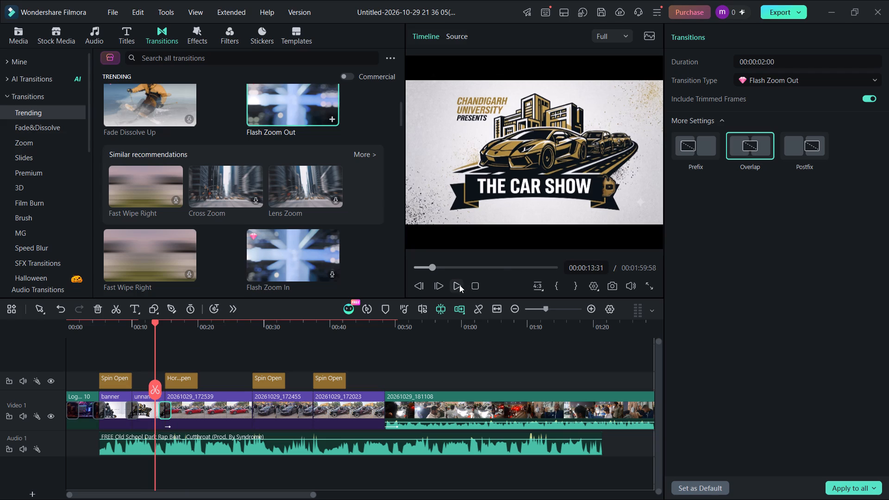
click(459, 285)
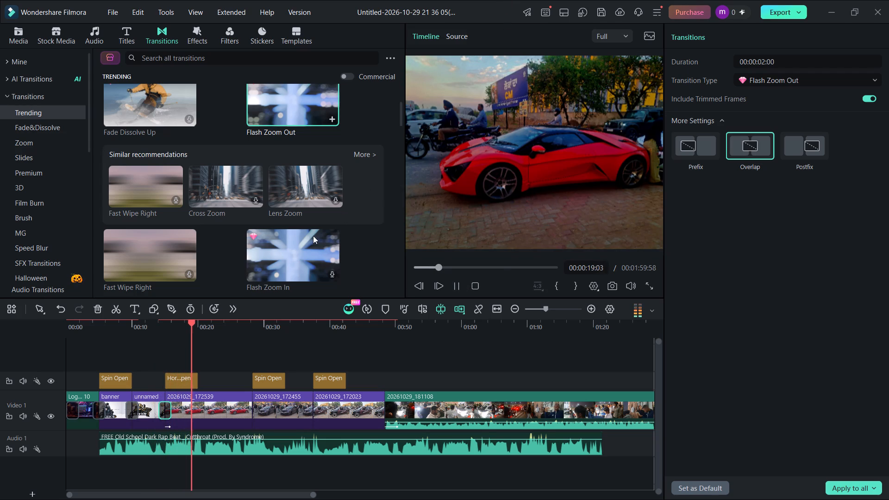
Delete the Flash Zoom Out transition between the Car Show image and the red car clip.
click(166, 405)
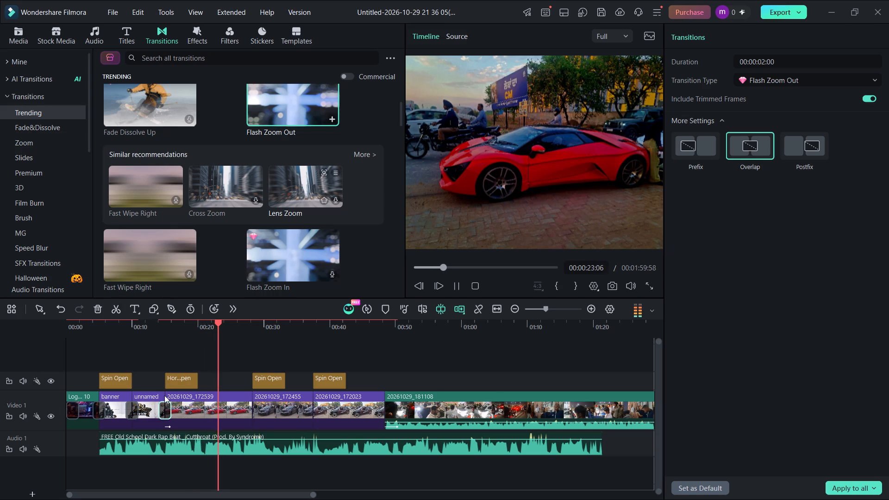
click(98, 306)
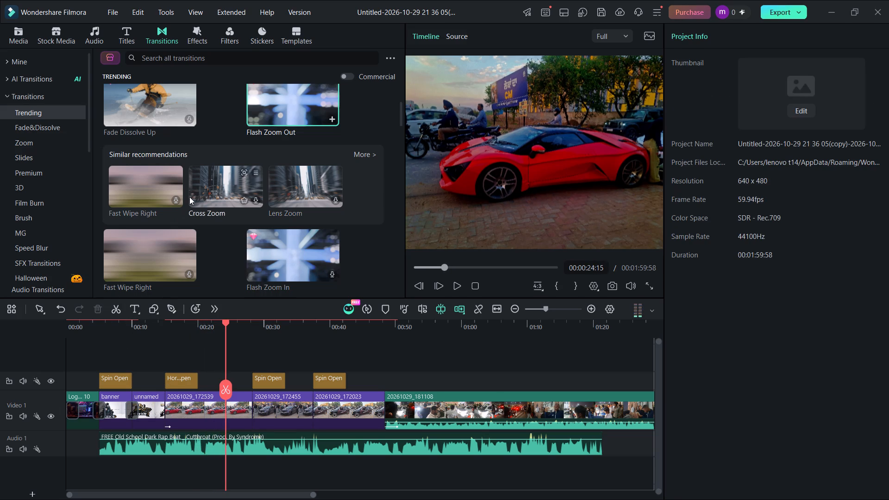
Preview Fast Wipe Right, then place its recommended Simple Roll 10 transition between the Car Show image and the red car clip.
click(186, 274)
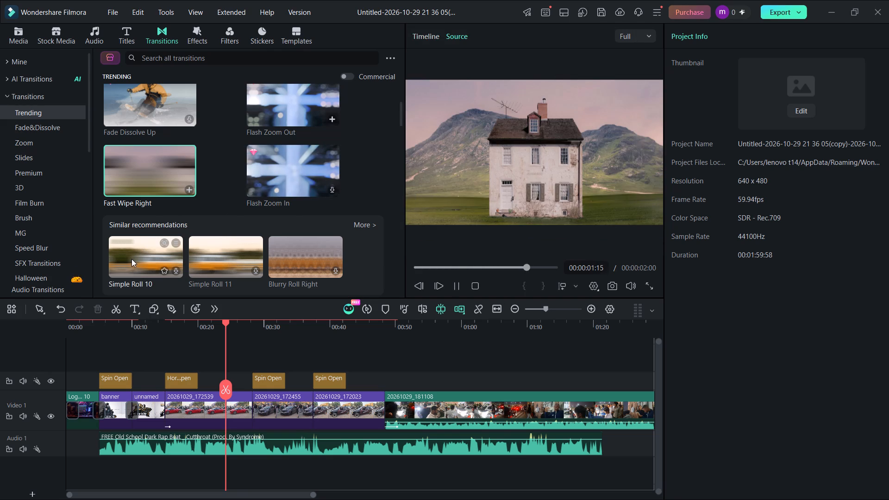
drag(141, 258, 150, 403)
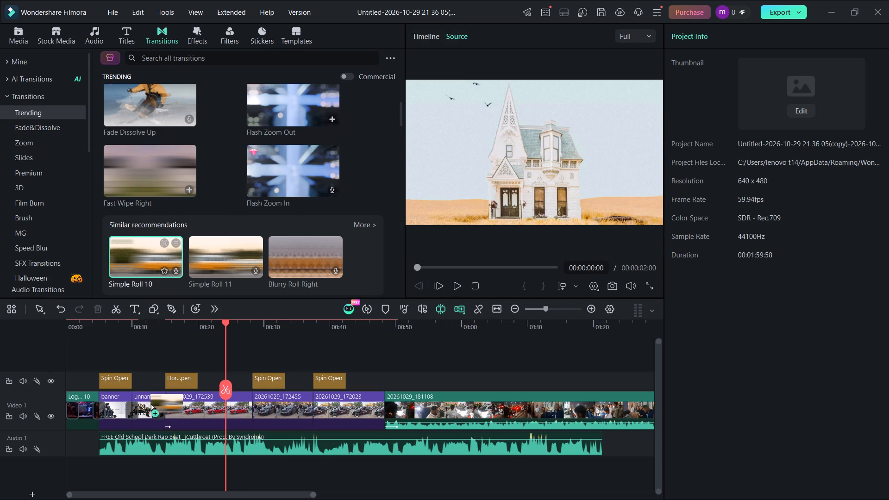
drag(150, 403, 163, 395)
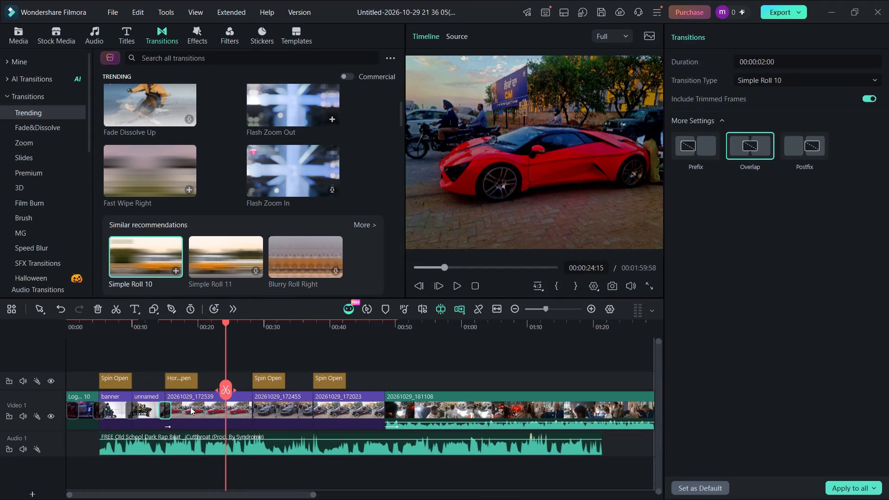
Play from near the end of the Content Crawling banner to review the Simple Roll 10 transition into the red car clip.
drag(224, 393, 125, 384)
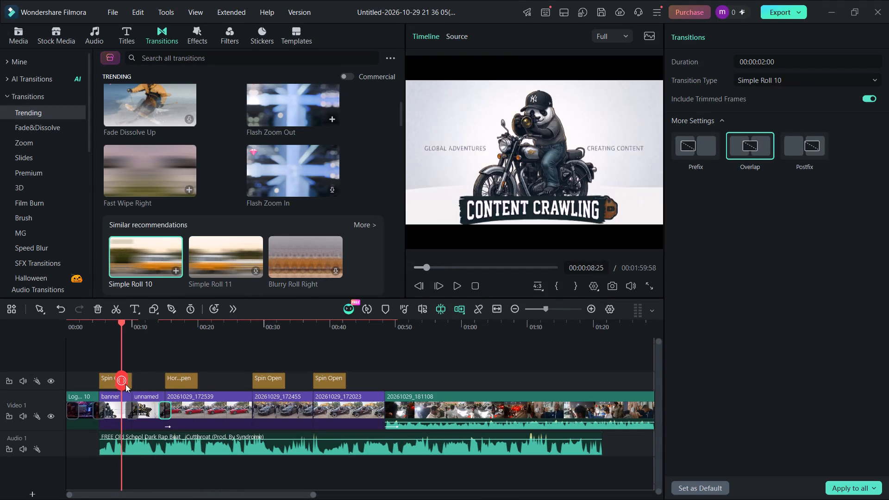
drag(125, 384, 135, 385)
click(450, 282)
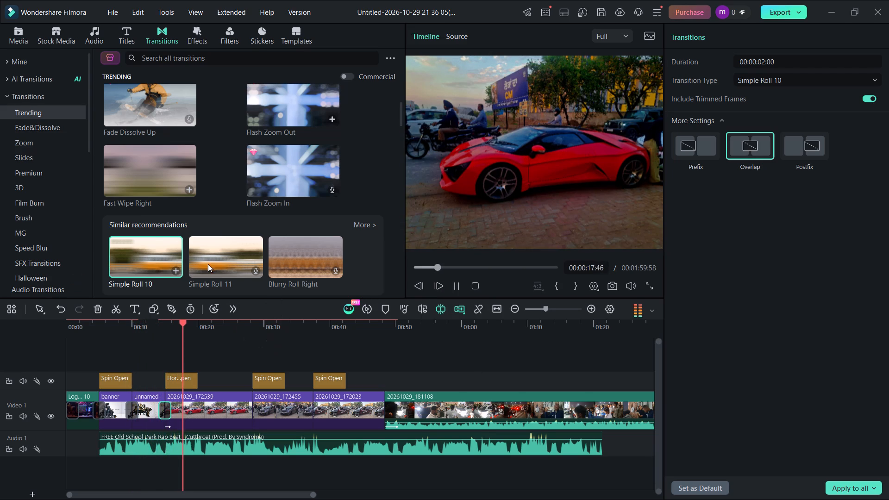
Download and preview the Simple Roll 11 transition, and place it between clips 20261029_172539 and 20261029_172455.
click(216, 265)
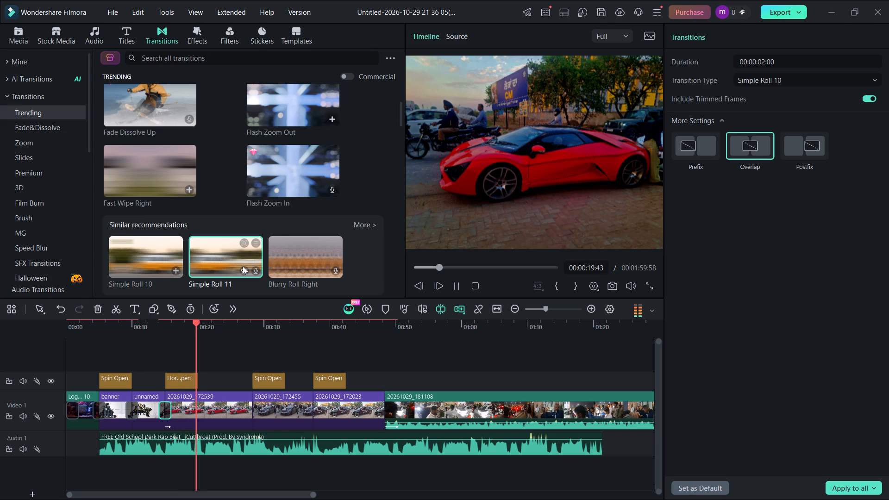
click(257, 273)
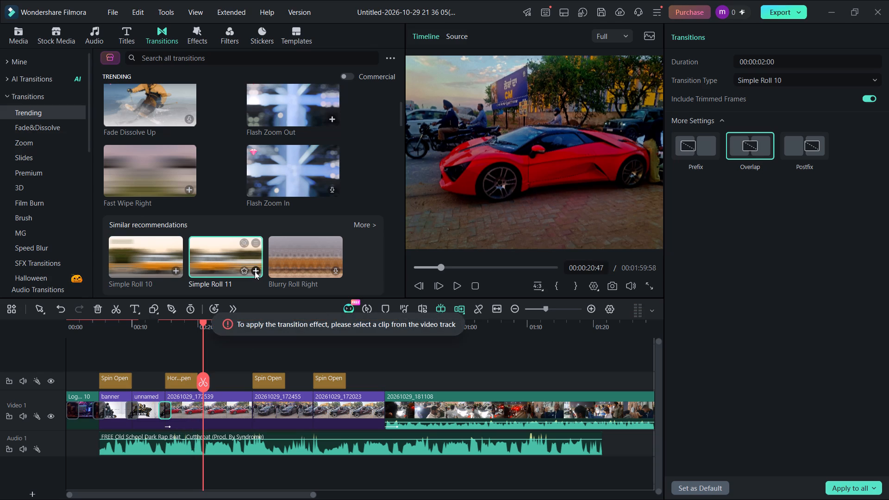
click(254, 270)
click(227, 248)
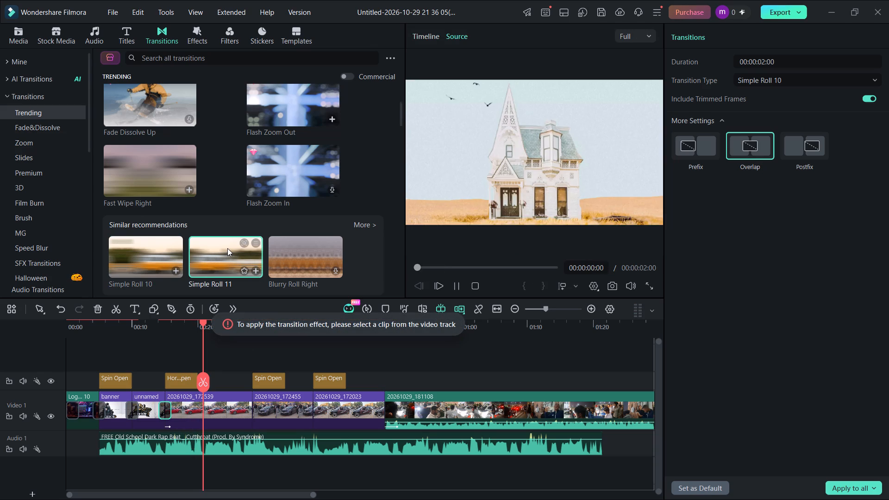
drag(228, 251, 228, 252)
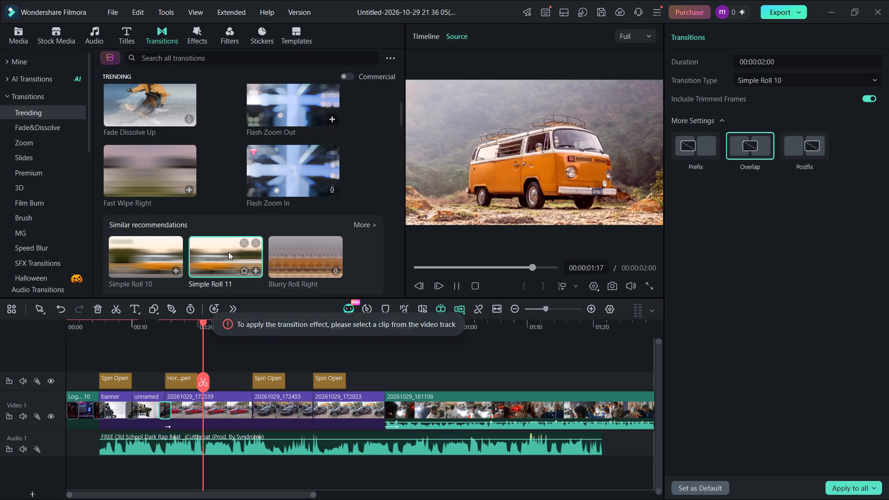
drag(228, 252, 252, 399)
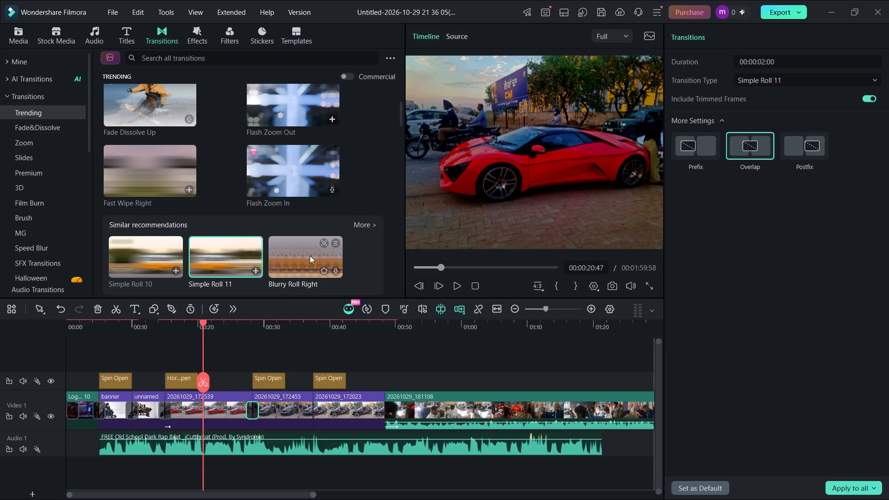
Download and preview the Blurry Roll Right transition, and place it between clips 20261029_172455 and 20261029_172023.
click(334, 269)
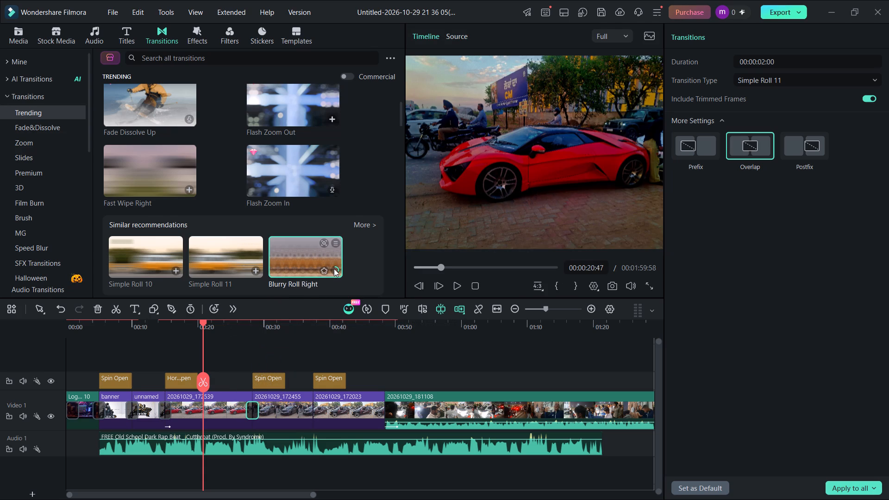
click(301, 250)
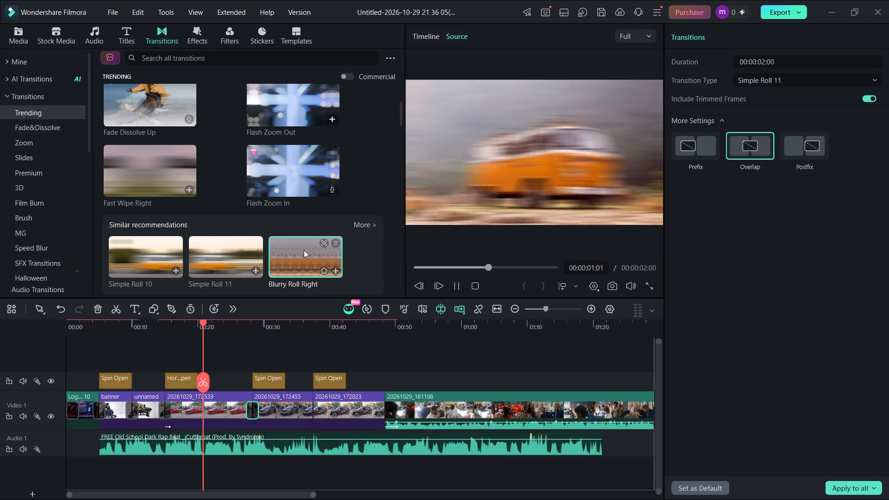
drag(305, 250, 309, 409)
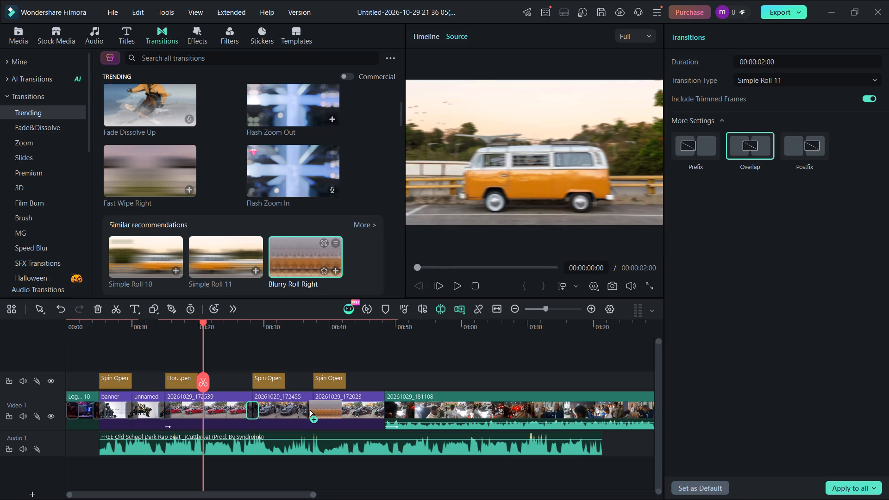
drag(309, 409, 313, 410)
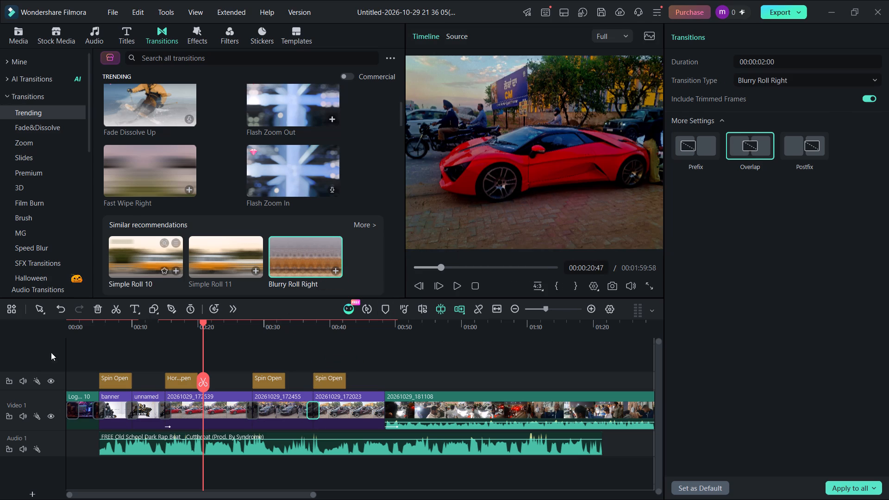
Play from 00:00:20:47 in the red car clip to review the transition into clip 20261029_172455.
click(78, 401)
click(78, 397)
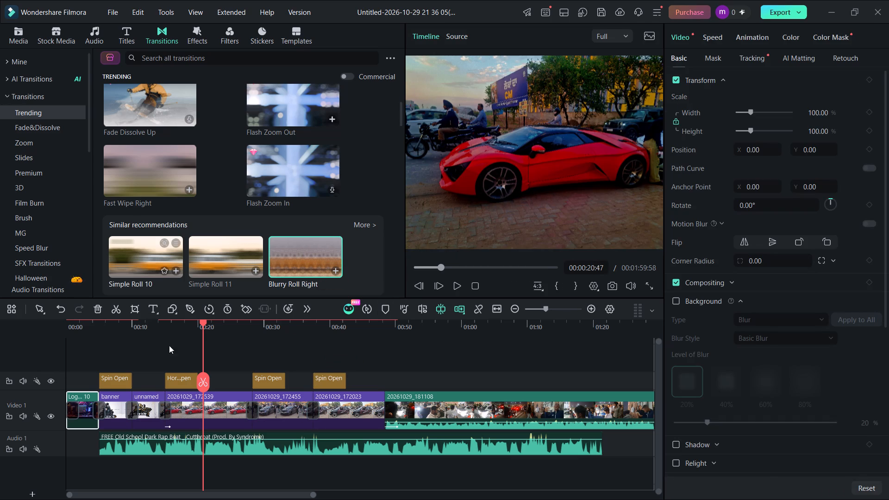
click(453, 284)
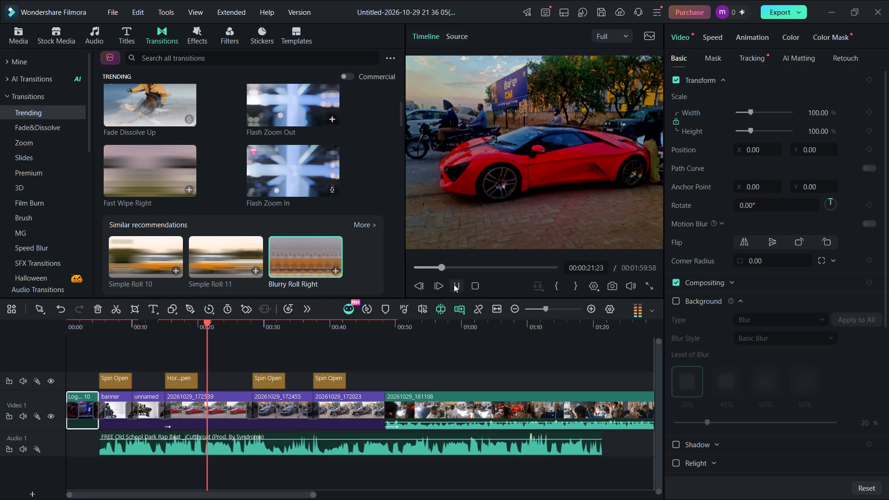
drag(213, 369, 132, 352)
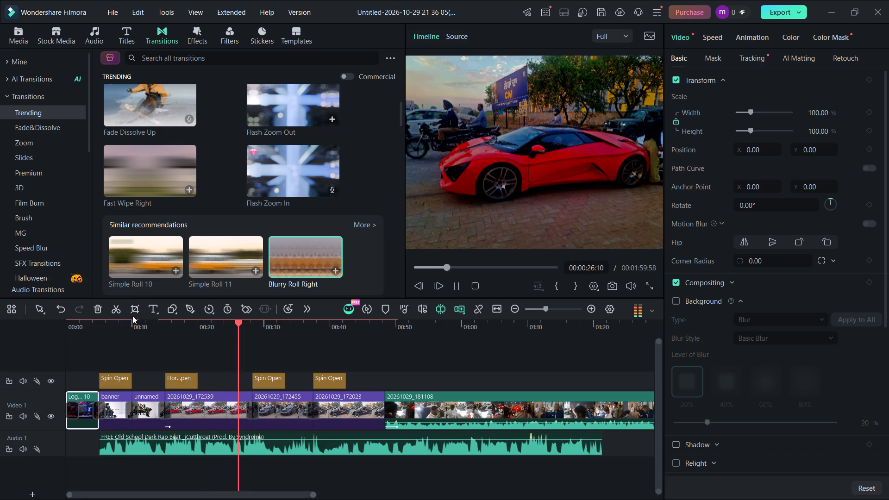
Extend the start of clip 20261029_172455 earlier by about 2 seconds.
click(208, 419)
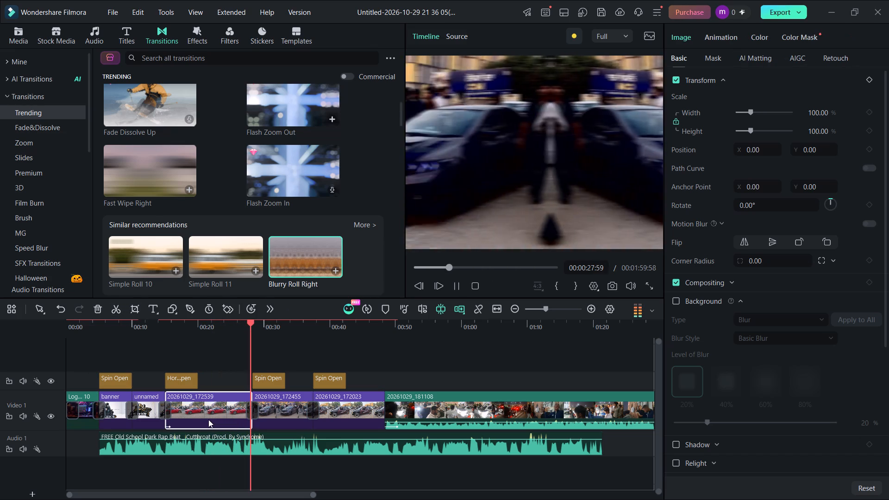
drag(252, 395, 244, 400)
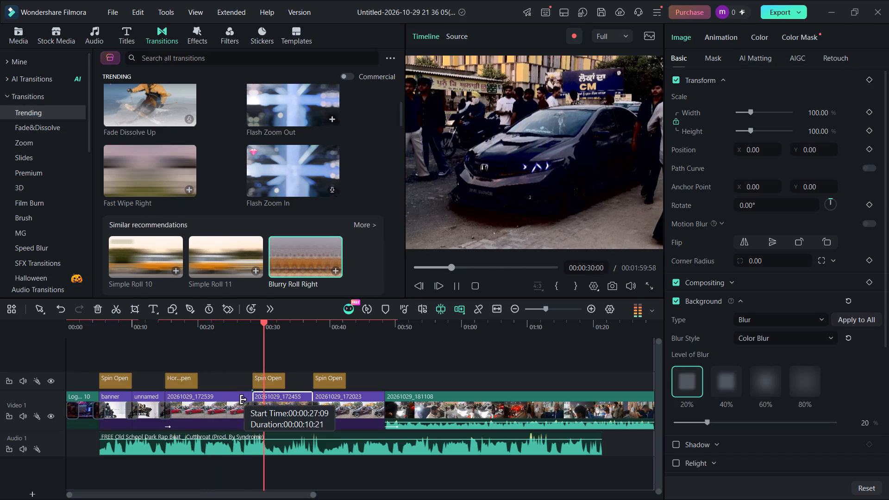
drag(244, 400, 237, 401)
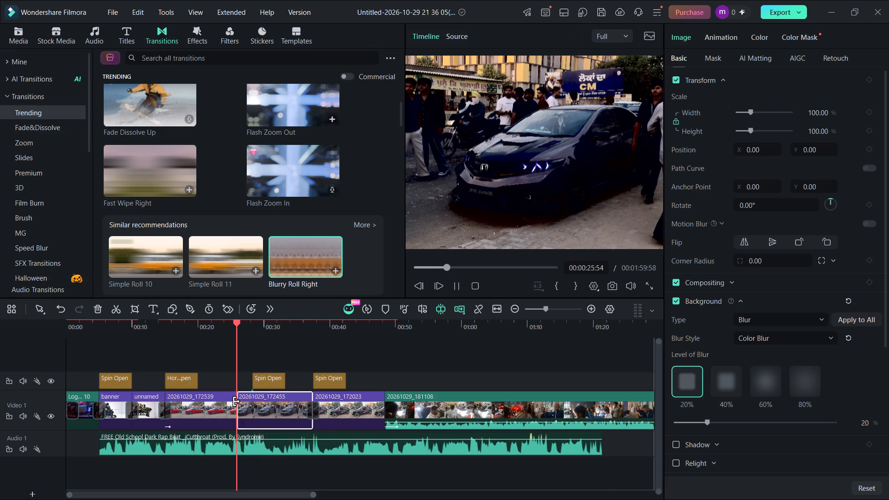
Trim the ends of clips 20261029_172539, 20261029_172455 and 20261029_172023 to durations of about 8, 8 and 7 seconds.
click(224, 406)
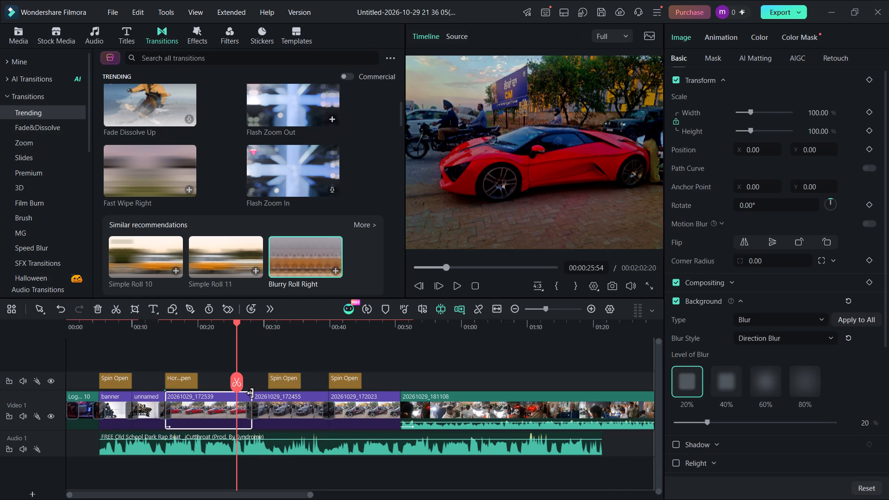
drag(250, 393, 219, 398)
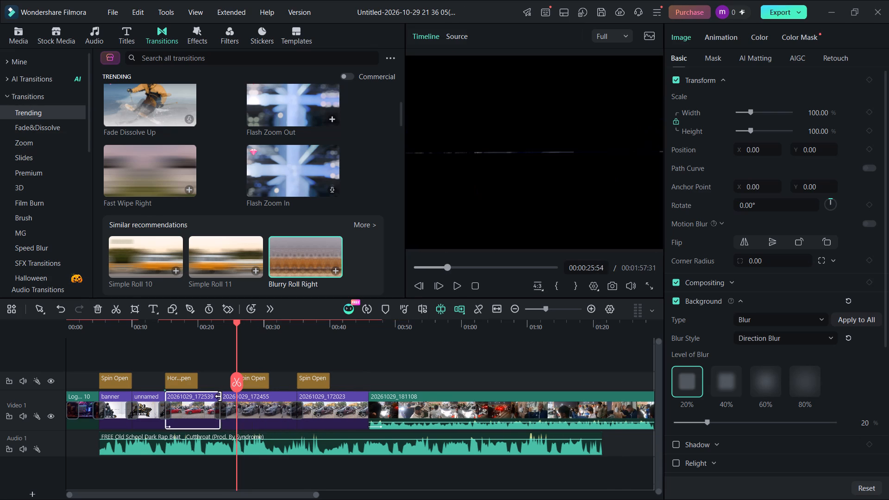
click(254, 405)
drag(294, 394, 273, 399)
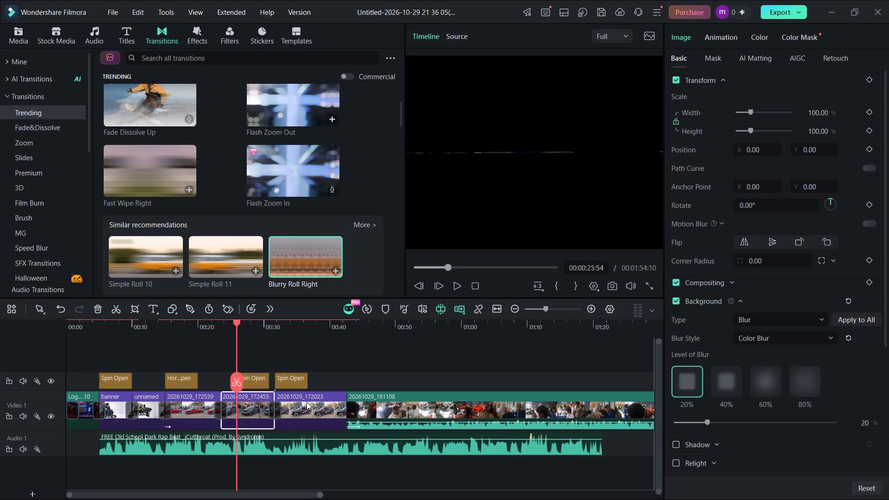
click(326, 406)
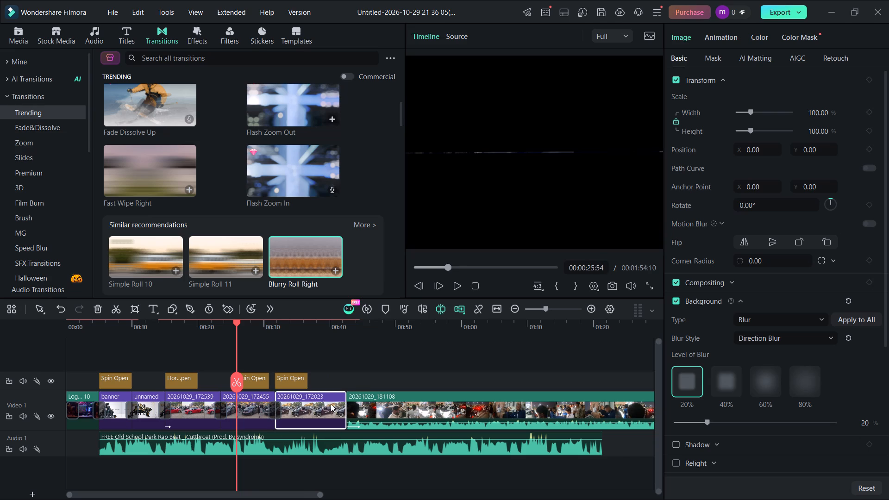
drag(343, 400, 320, 406)
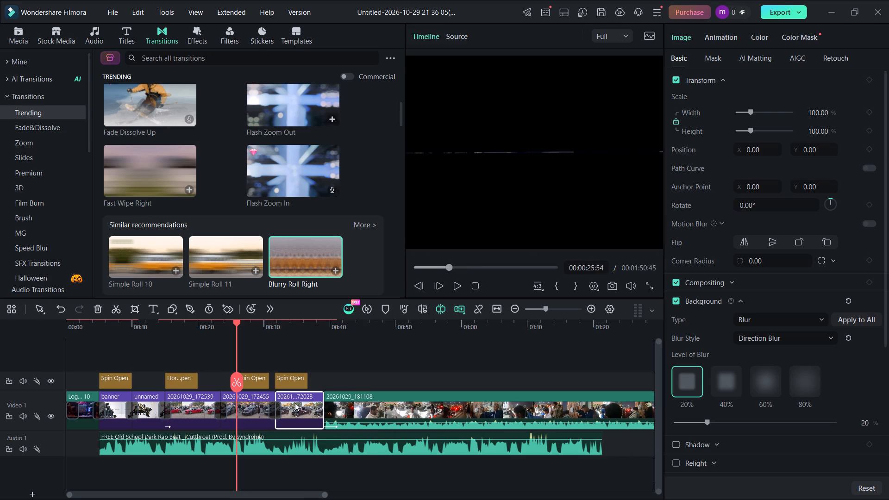
Play from 00:00:15:00 to review the three shortened car clips and their transitions up to clip 20261029_181108.
click(170, 398)
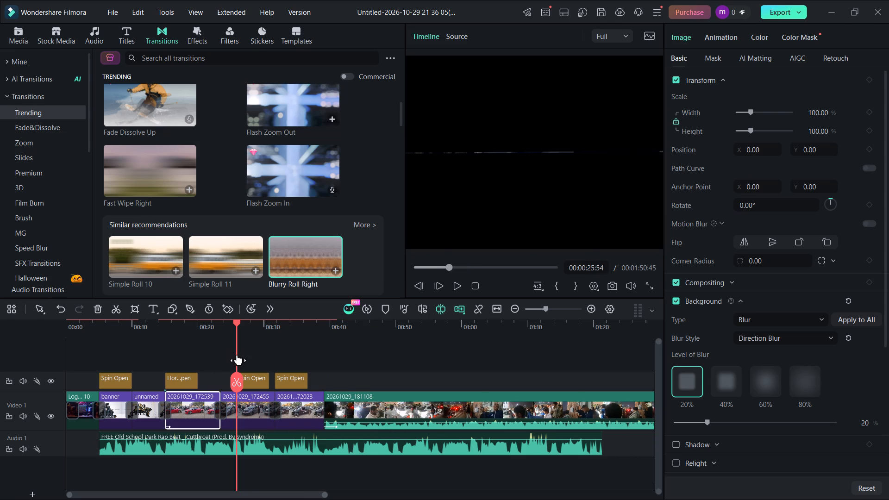
drag(237, 367, 148, 380)
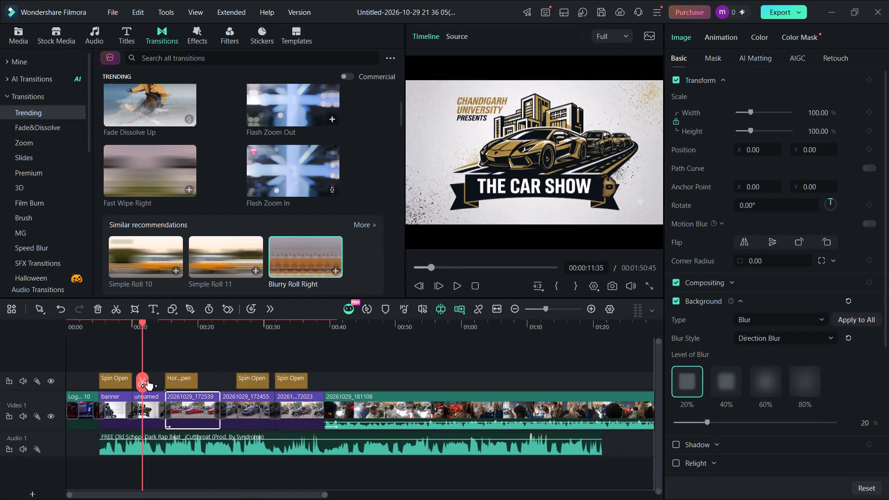
drag(148, 380, 165, 378)
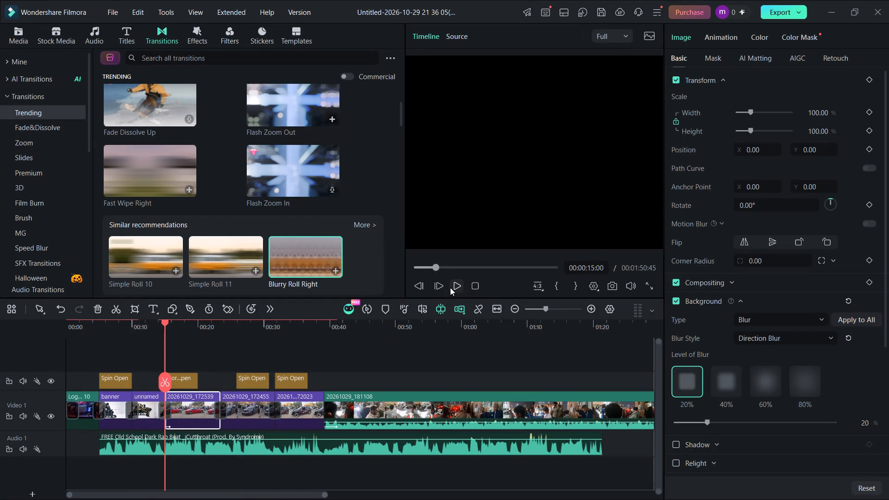
click(453, 286)
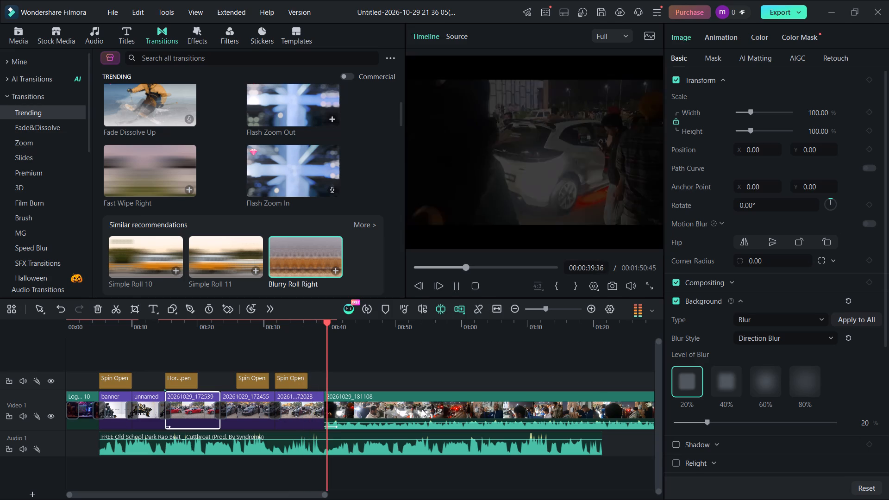
Mute the Video 1 track to silence the original sound of clip 20261029_181108.
click(338, 408)
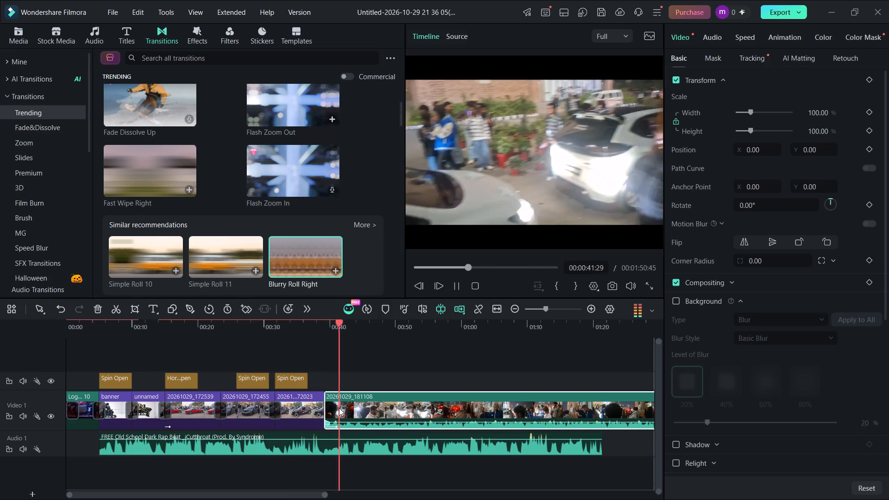
click(25, 420)
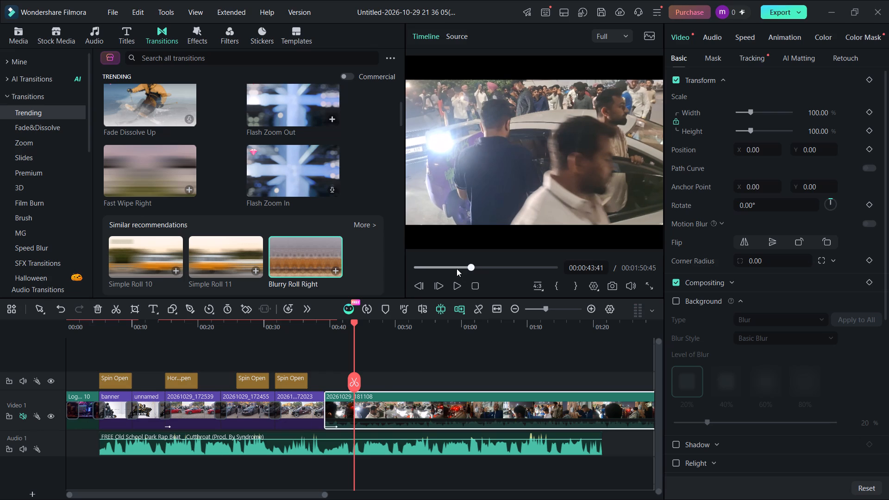
Play from 00:00:43:41 to check clip 20261029_181108 with the video track muted.
click(455, 285)
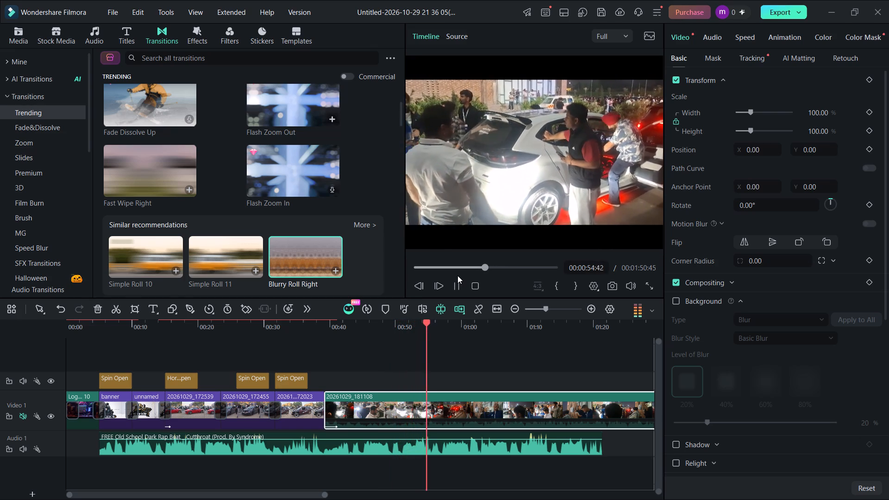
Select the logo intro clip, stop playback and return the playhead to 00:00:00:00.
click(81, 399)
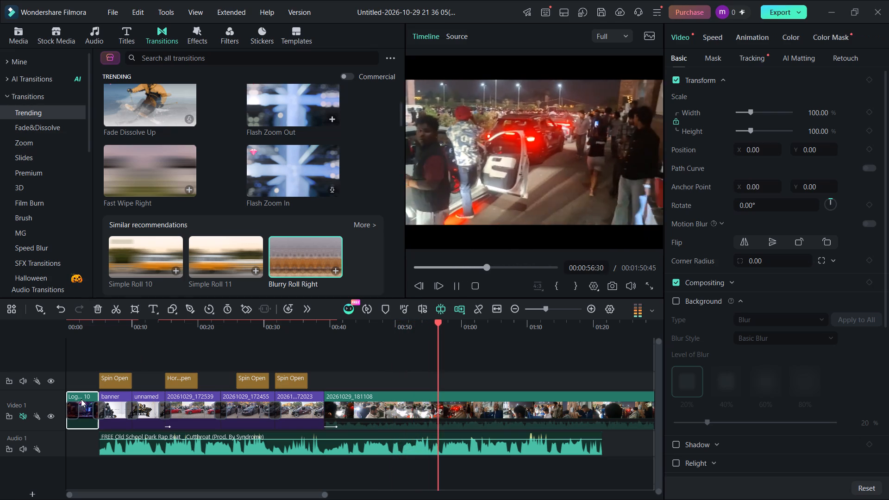
drag(283, 495, 213, 481)
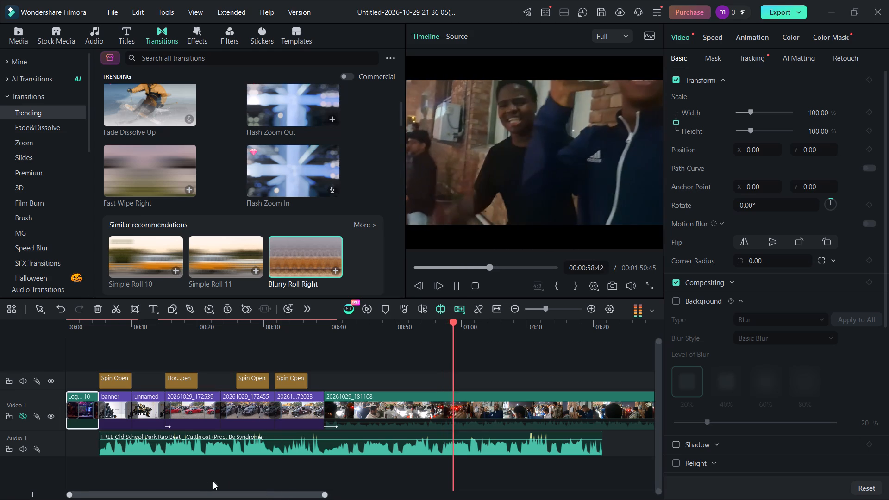
drag(213, 481, 191, 479)
click(85, 398)
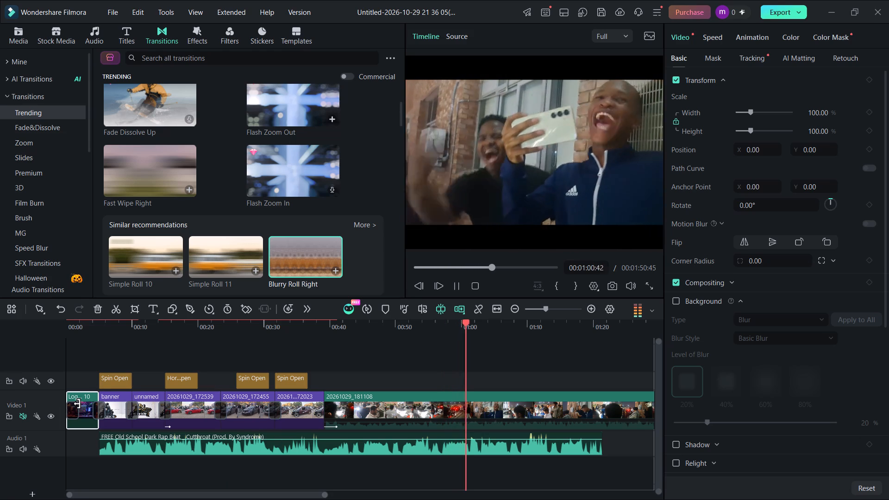
double_click(84, 406)
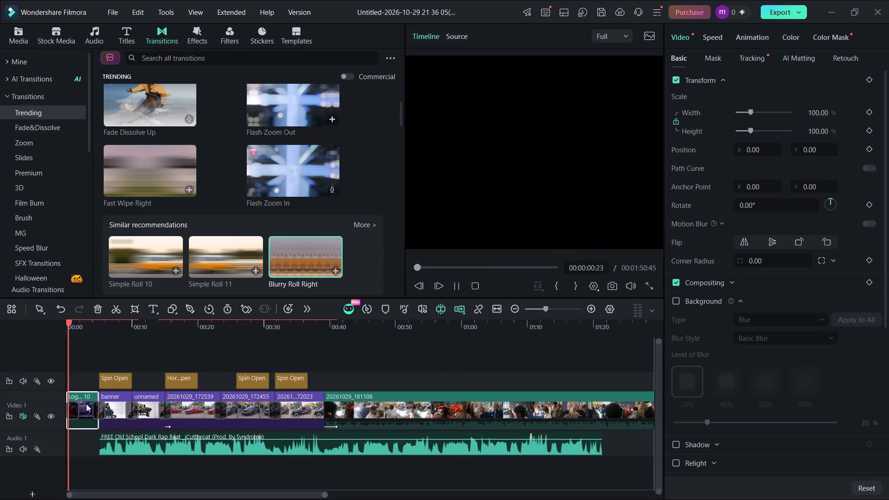
click(455, 288)
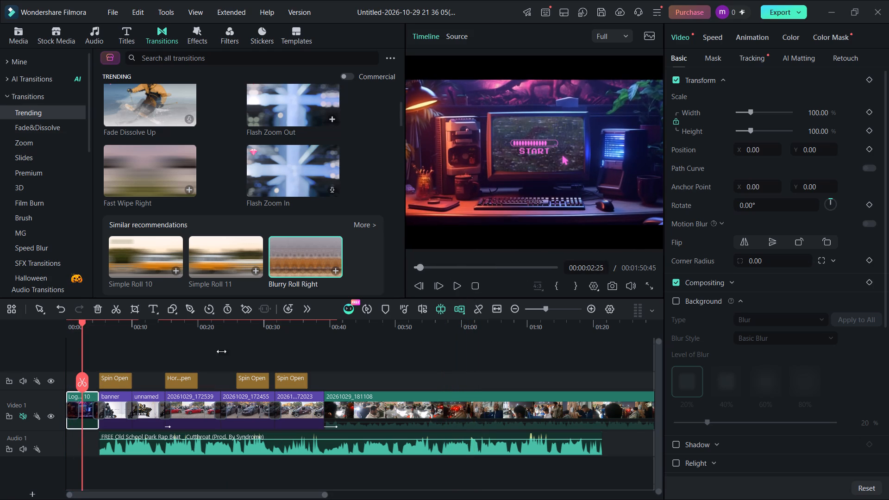
drag(79, 377, 54, 374)
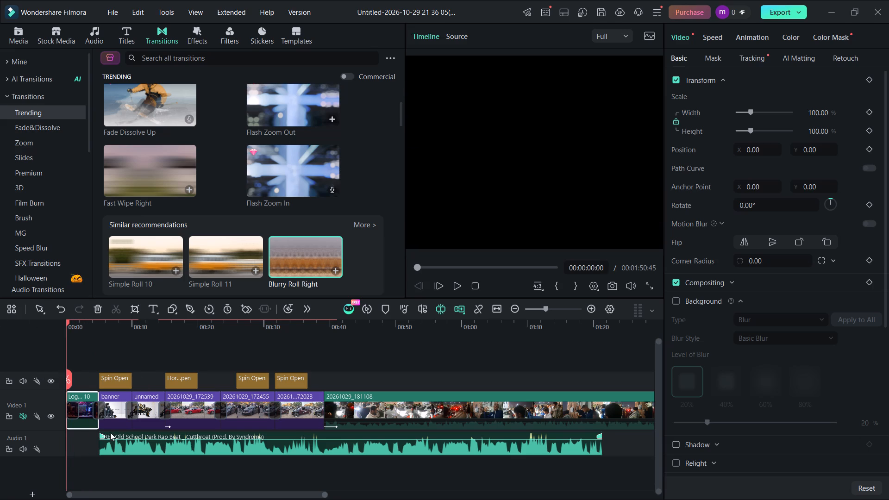
Unmute the Video 1 track and leave the logo intro clip selected on the timeline.
click(20, 417)
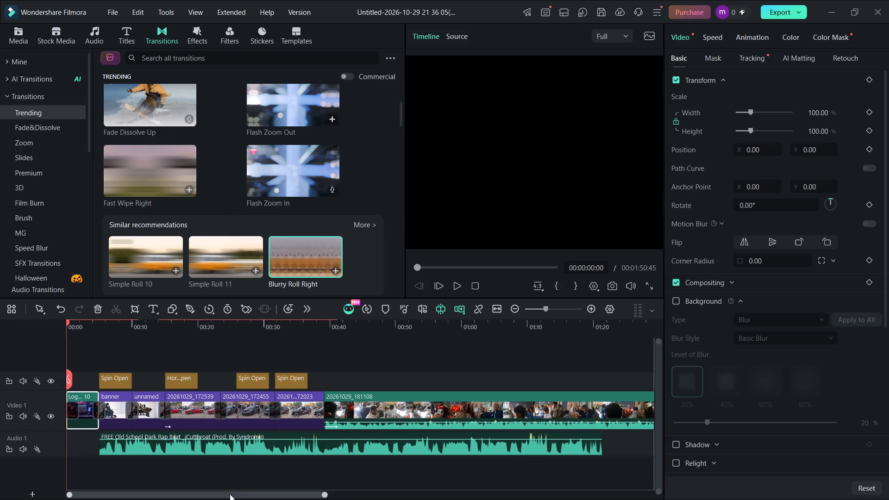
click(328, 423)
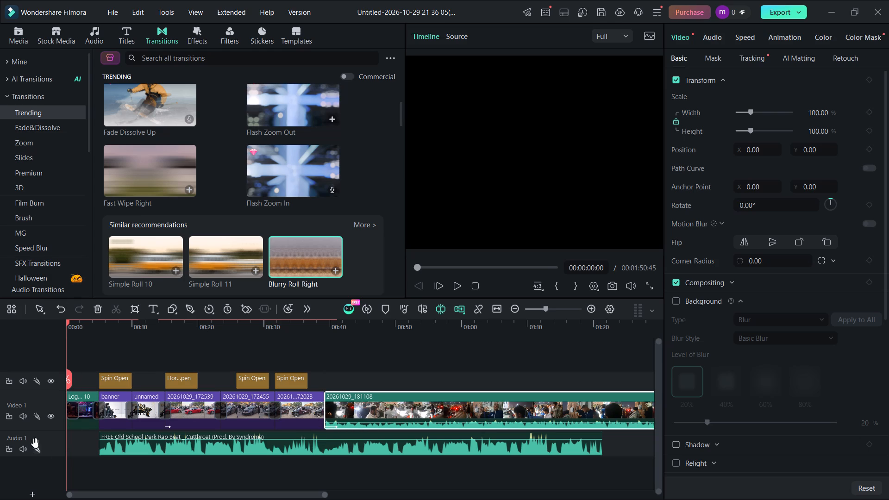
click(83, 419)
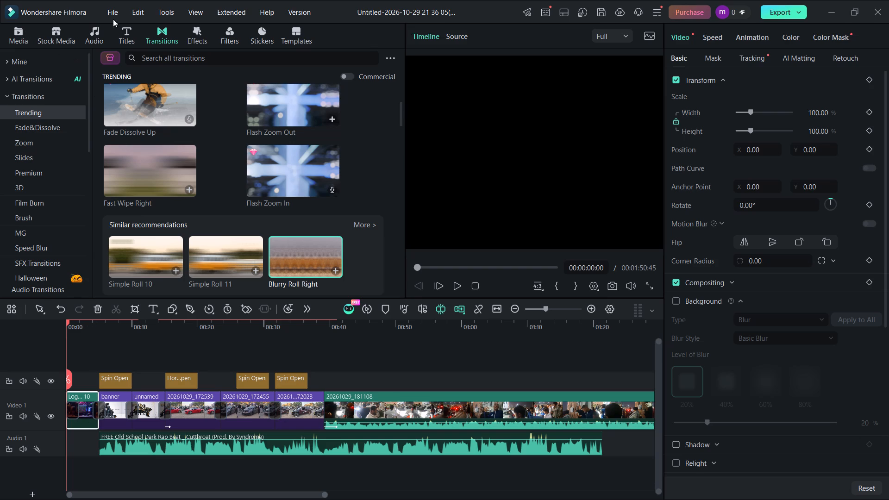
Browse the Universal Music library's Gaming category and preview the track Bounce Forever 113S.
click(98, 38)
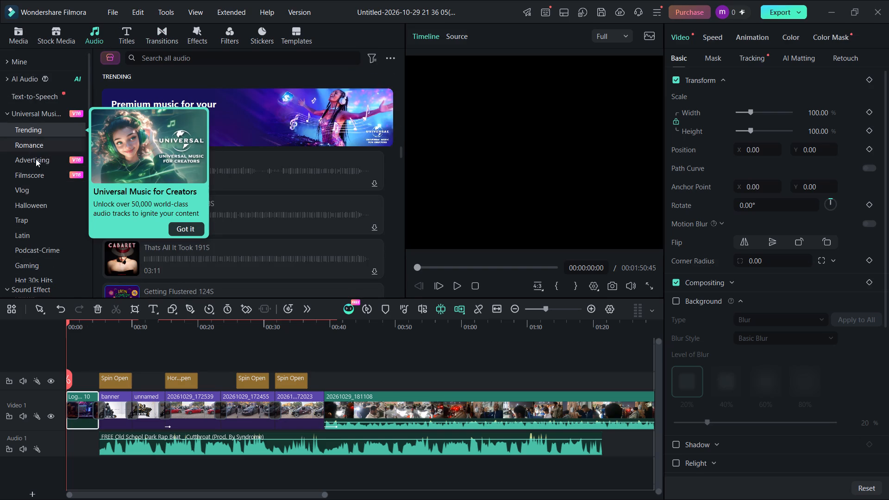
scroll(52, 225, down, 2)
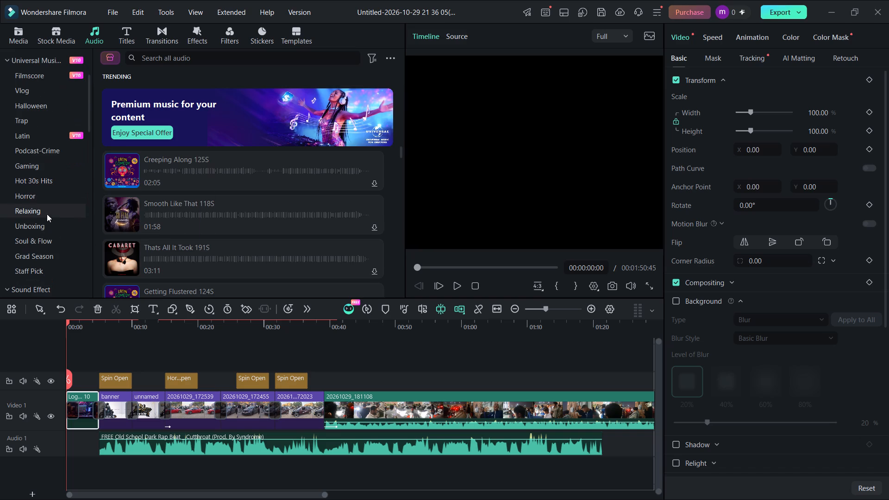
click(35, 163)
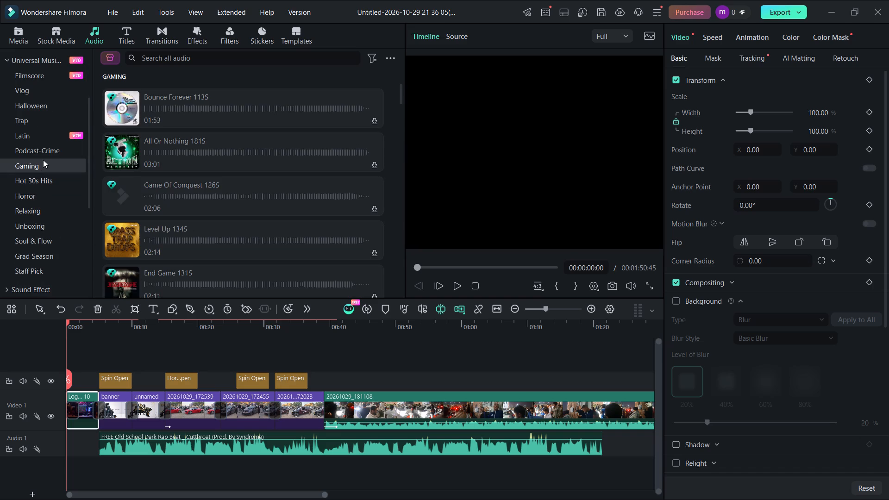
click(126, 106)
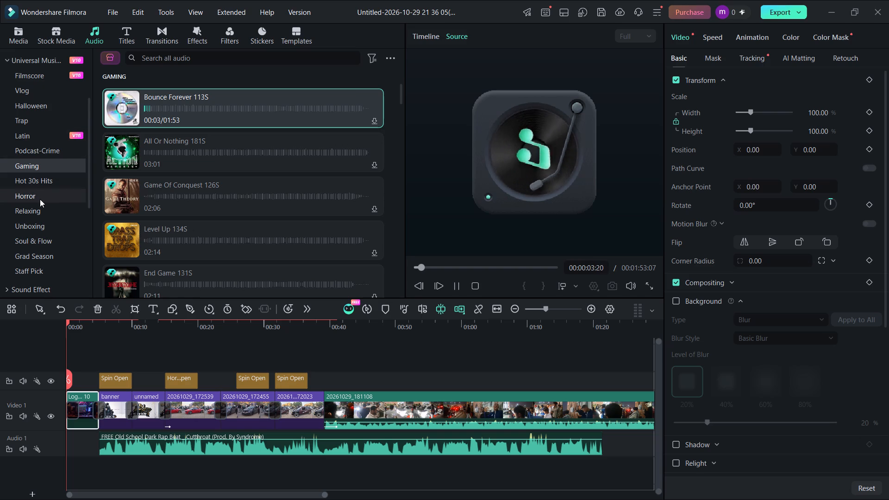
Preview sound effects in the Click, Whoosh and UI SFX categories, from Mouse click to Subscribe Pop Ding.
scroll(49, 259, down, 2)
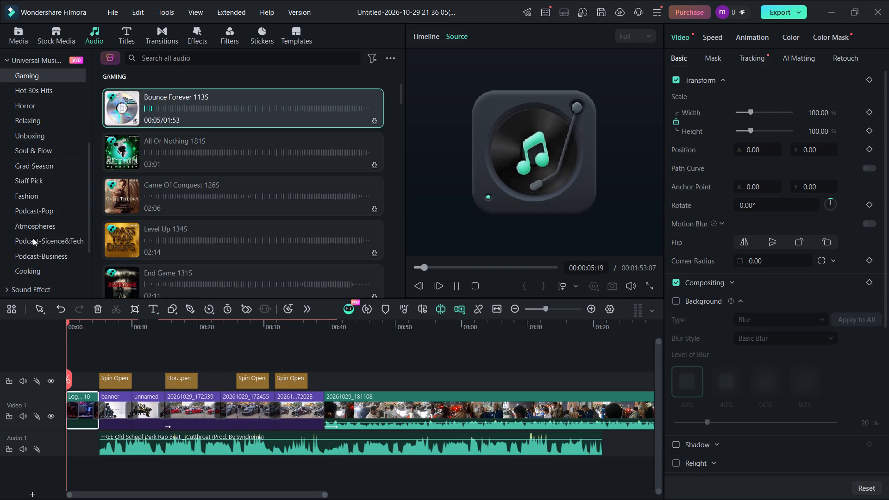
click(51, 291)
click(25, 167)
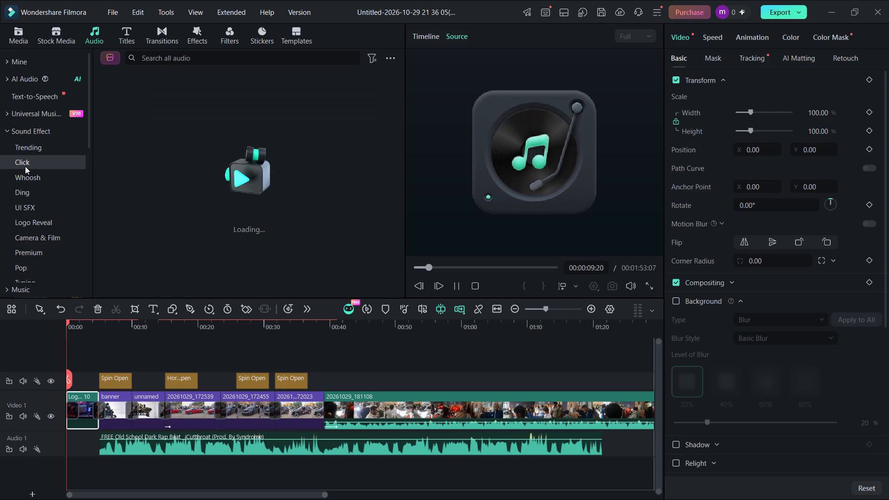
click(123, 111)
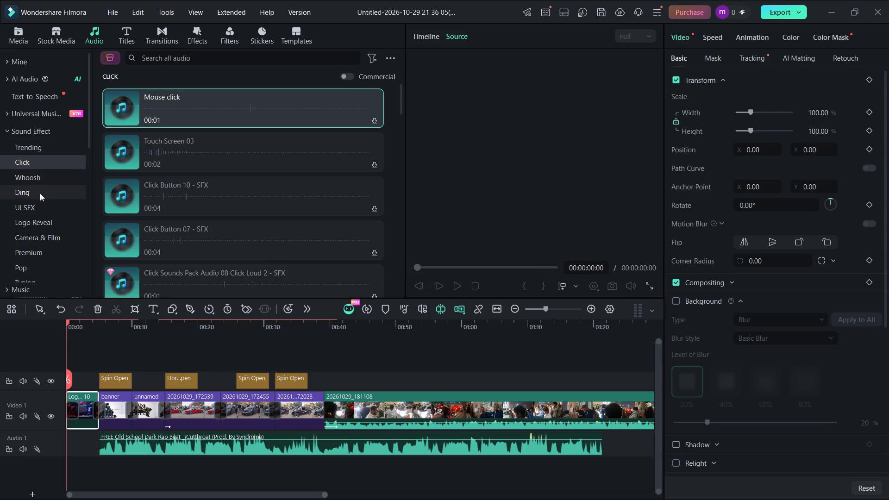
click(39, 181)
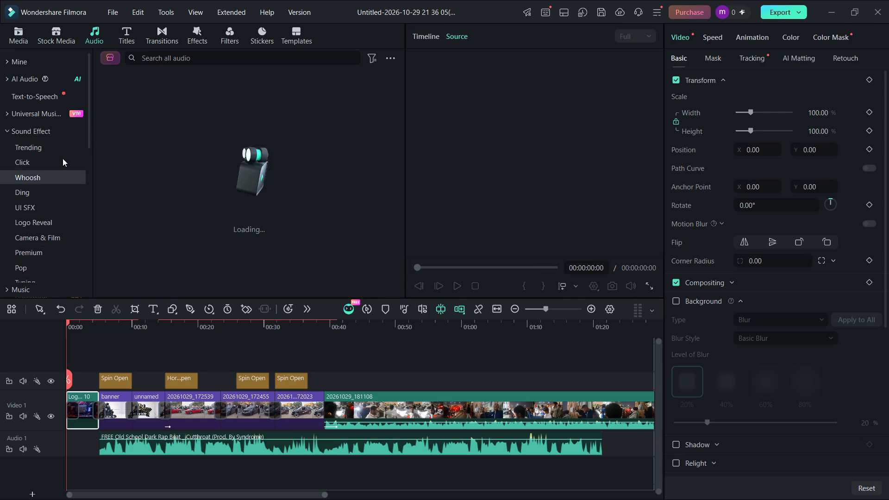
click(120, 108)
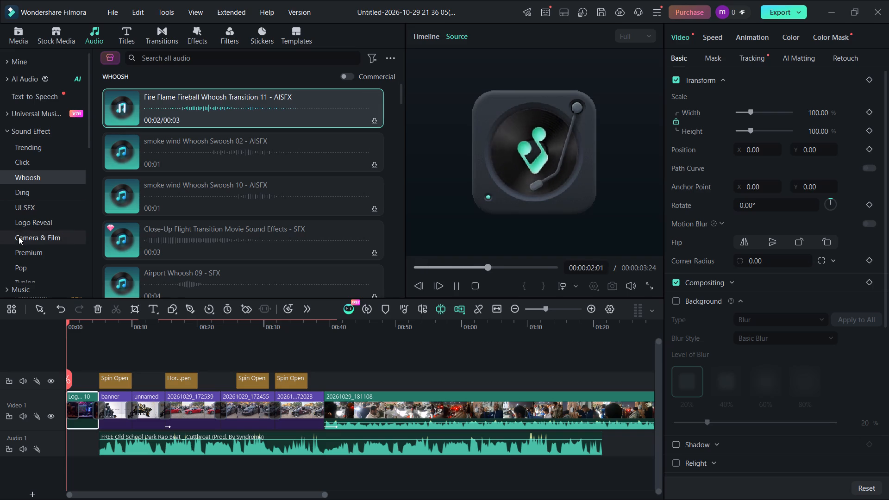
click(34, 201)
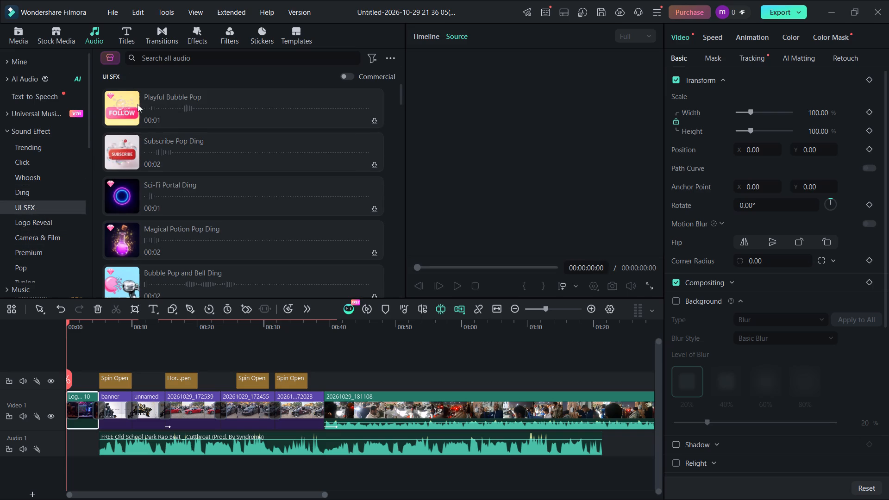
click(124, 100)
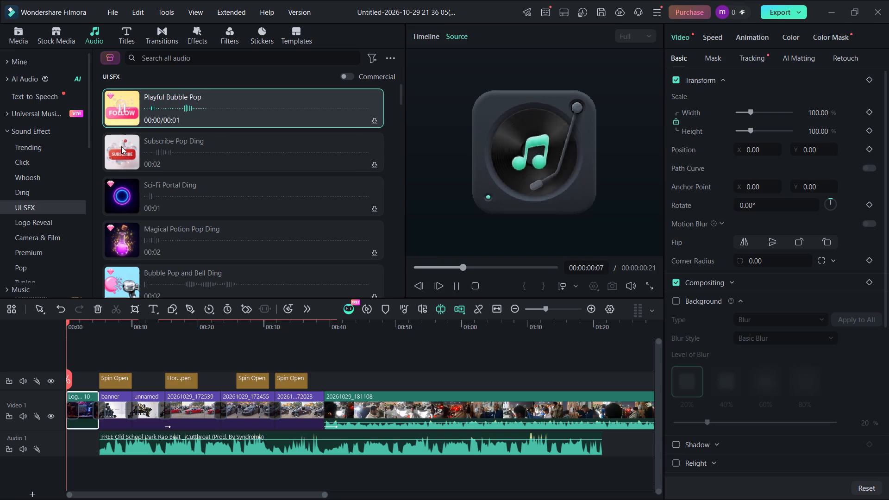
click(119, 155)
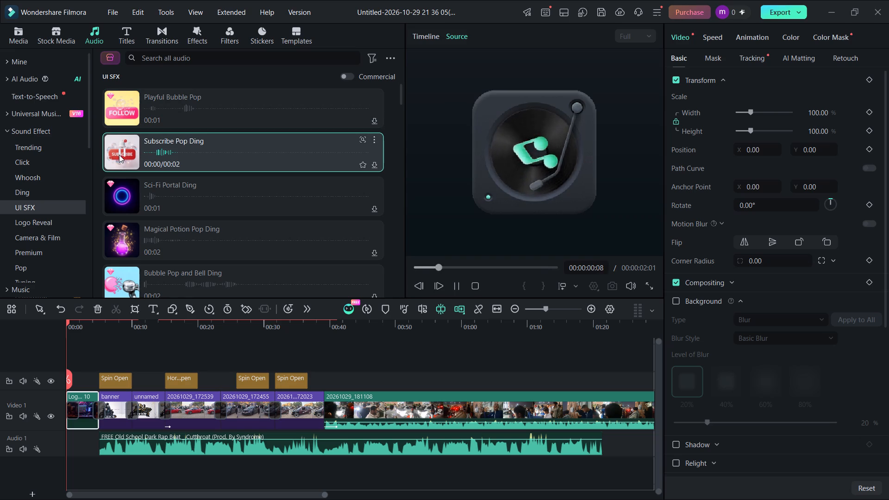
Look through the Logo Reveal sound effects and preview Soft Ambient Logo Reveal.
click(43, 226)
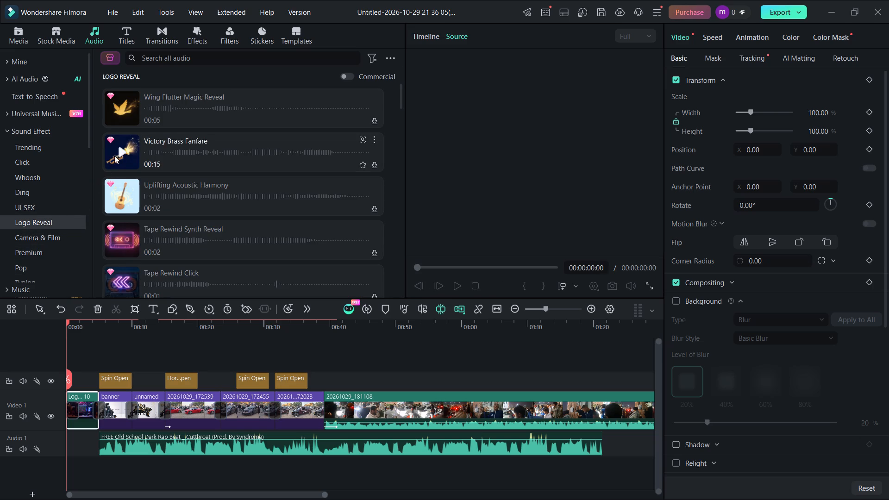
scroll(128, 221, down, 3)
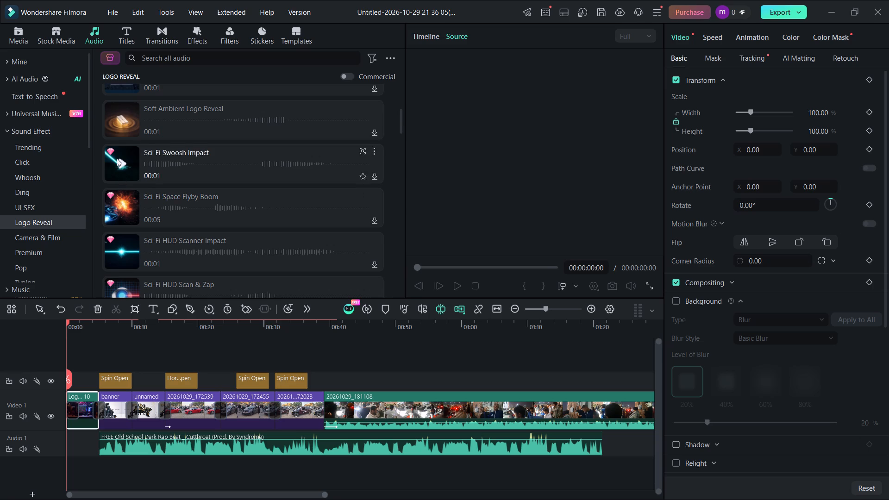
click(124, 121)
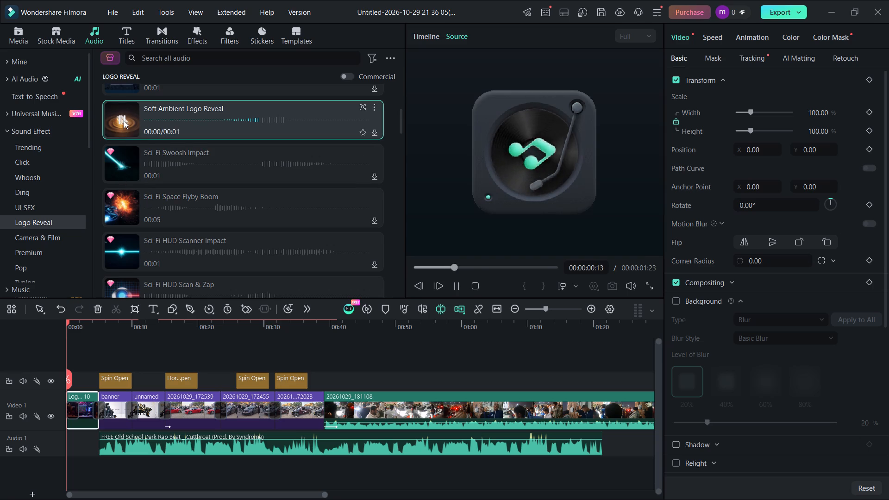
scroll(113, 200, down, 4)
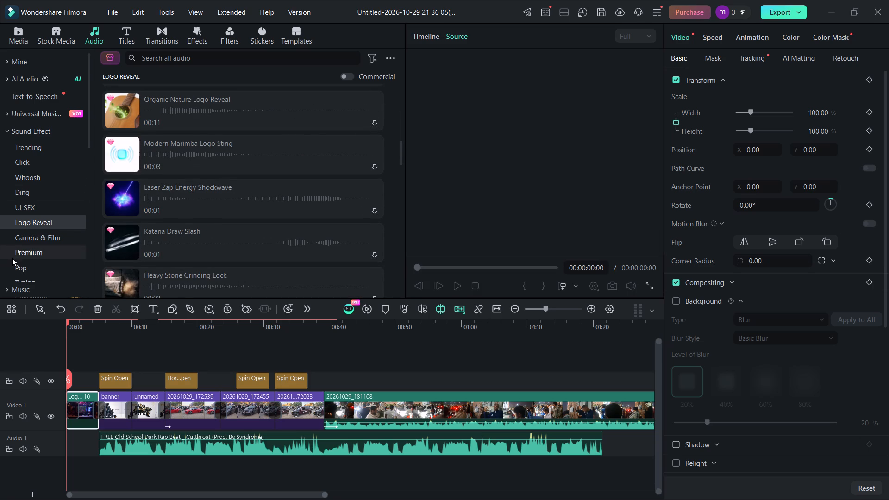
Preview the Typing sound effects Computer Keyboard 01, Movie mechanical typewriter sound effects and Typewriter Typing - AISFX.
scroll(12, 258, down, 1)
click(48, 229)
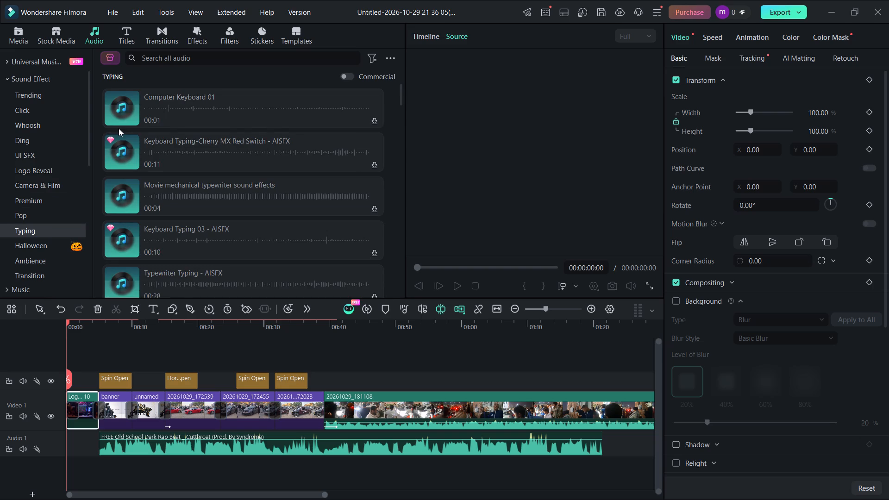
click(120, 110)
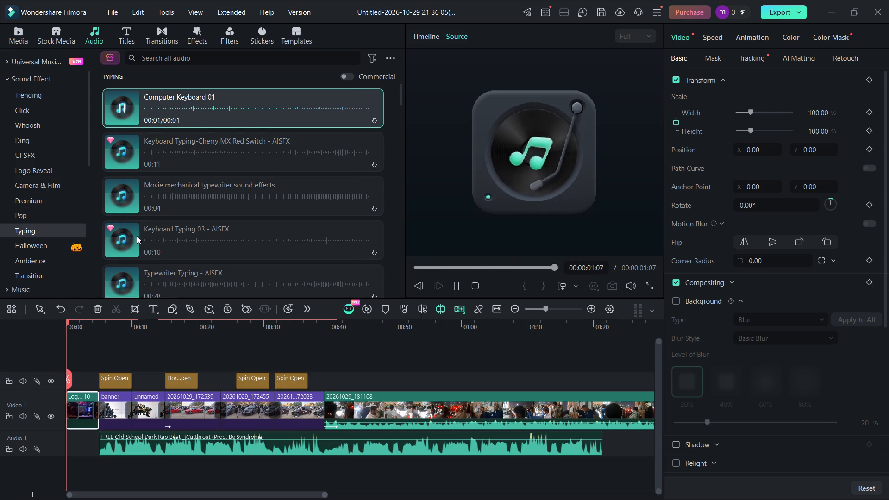
click(116, 189)
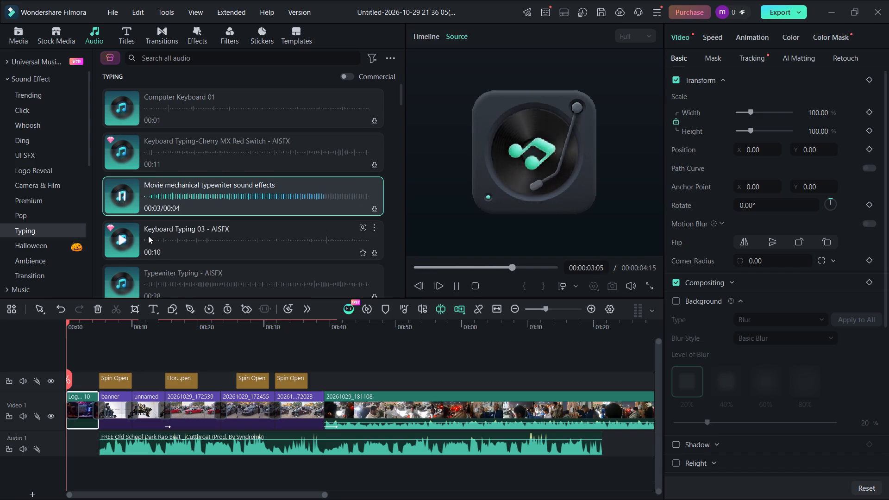
scroll(148, 236, down, 1)
click(125, 213)
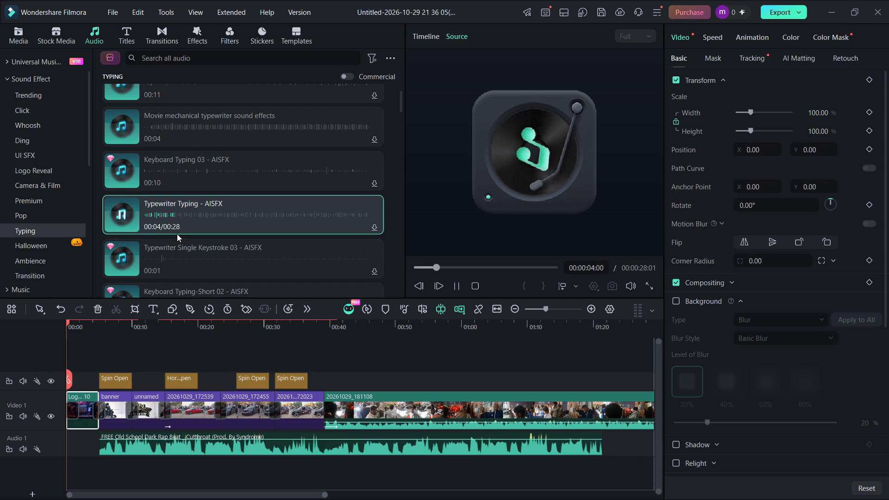
Look further through the Typing sound effects and preview Keyboard Typing-Soft - AISFX and Mechanical Keyboard - SFX.
scroll(169, 230, down, 6)
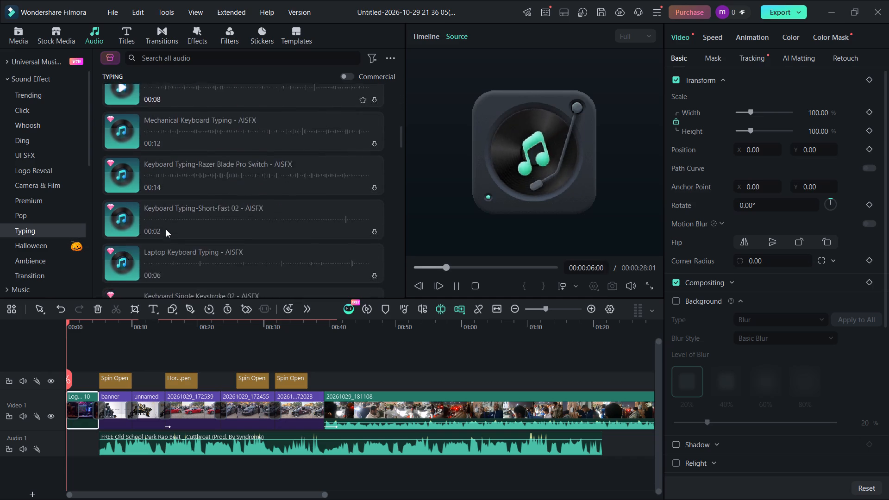
scroll(166, 229, down, 2)
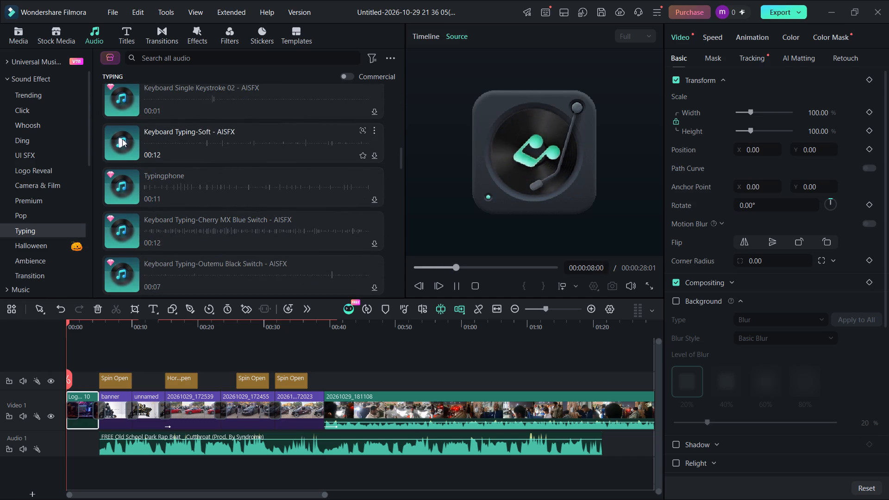
click(122, 139)
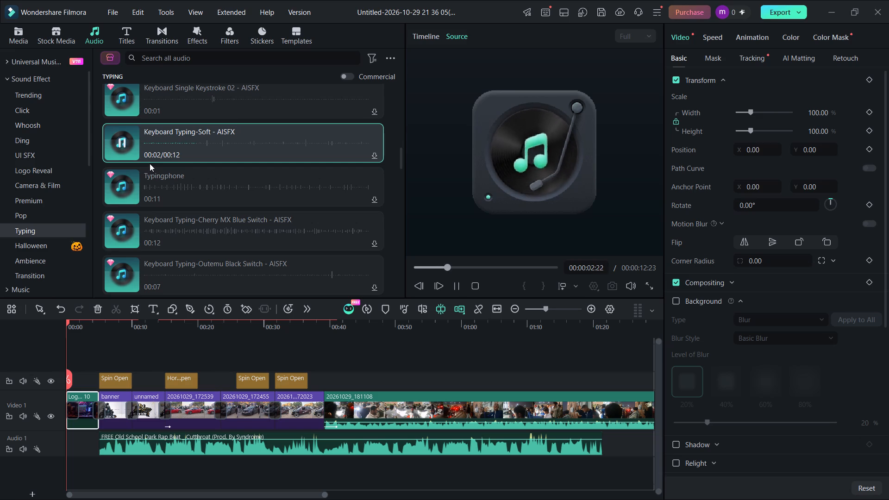
scroll(150, 163, down, 2)
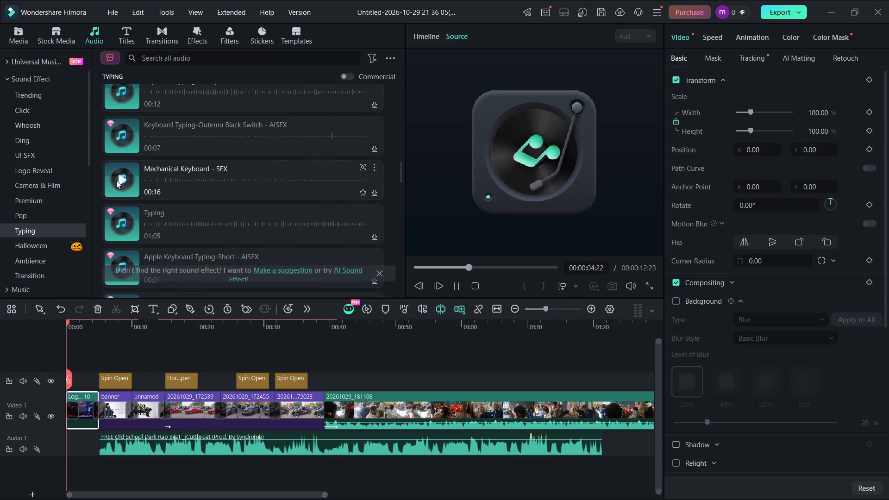
click(116, 181)
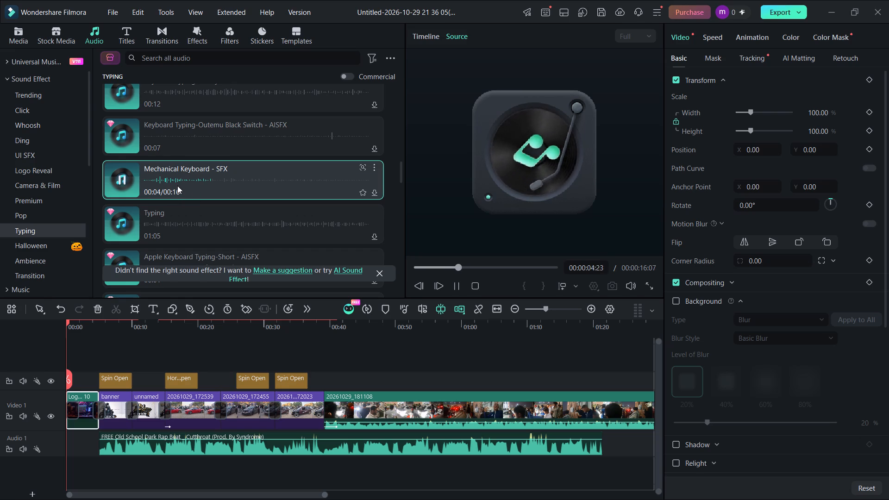
Preview the Typing sound effects Typewriter Typing-Slow - AISFX and Computer Keyboard Typing 01 - AISFX.
scroll(103, 207, down, 4)
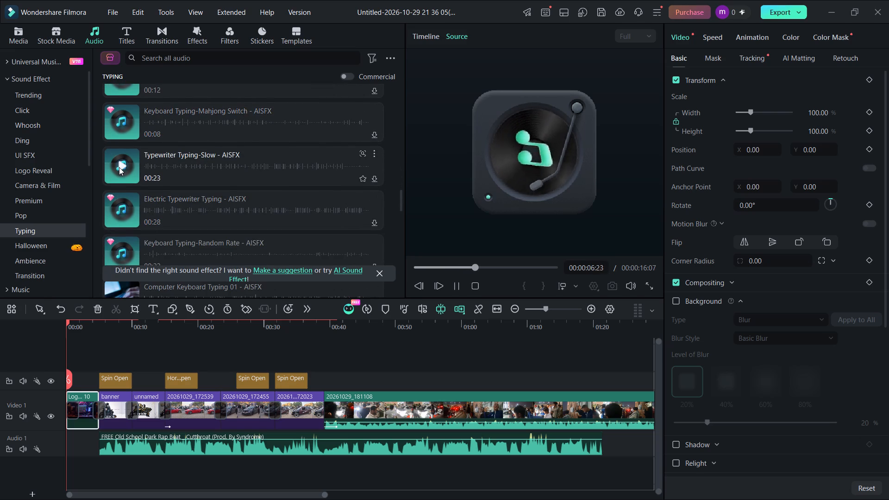
click(119, 167)
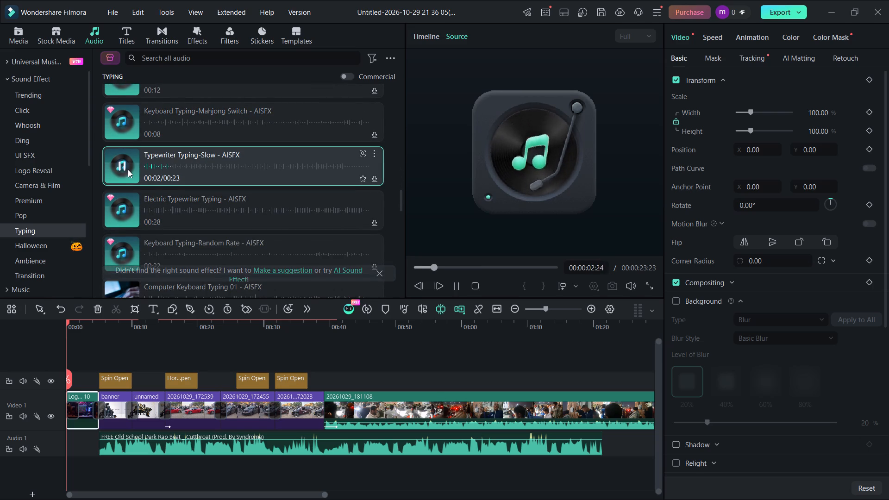
scroll(128, 169, down, 2)
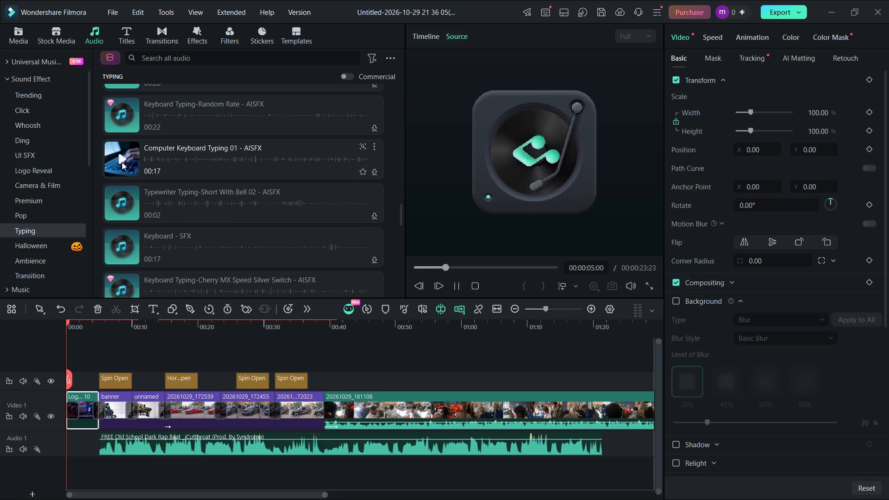
click(121, 160)
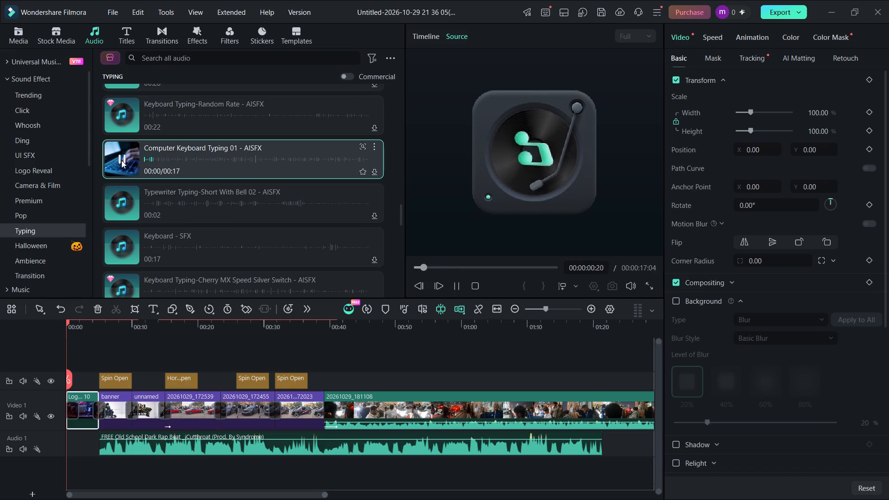
Play the logo intro clip from the timeline start and pause at 00:00:02:28.
click(87, 412)
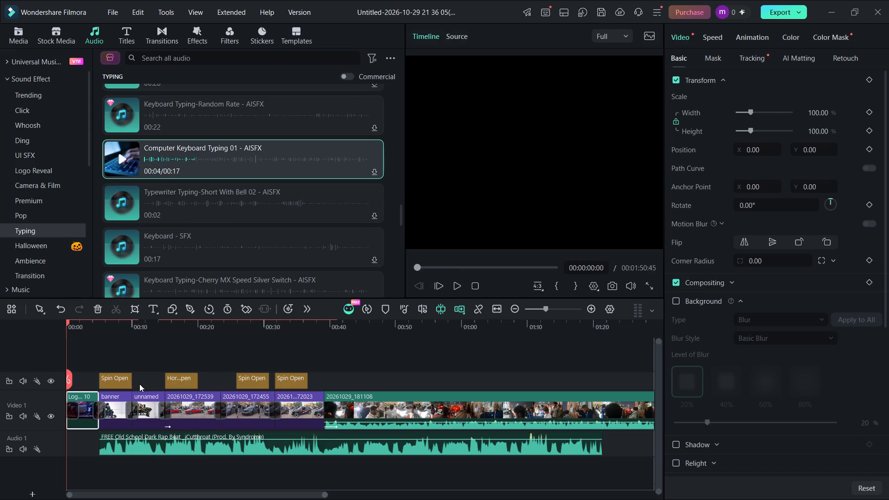
click(462, 294)
click(460, 291)
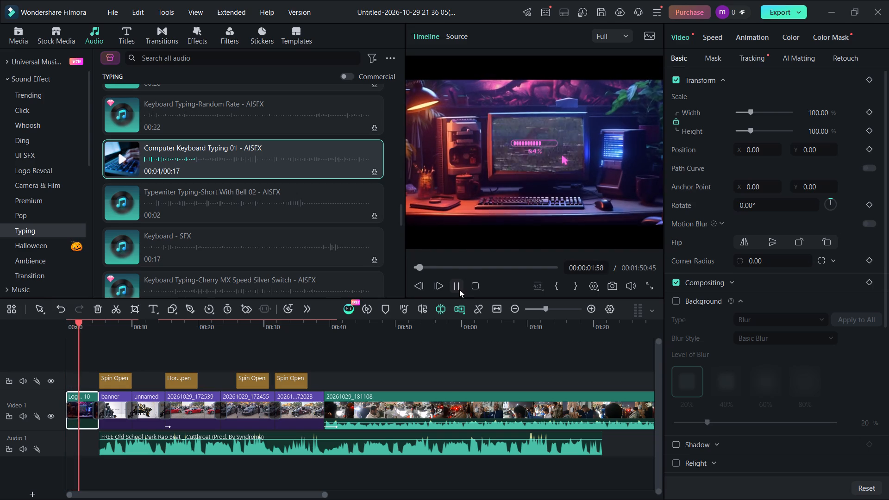
click(459, 289)
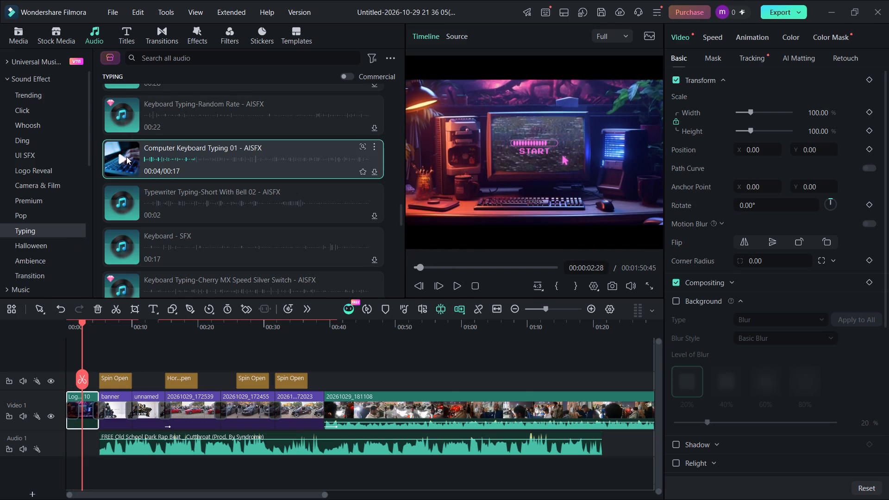
Add Computer Keyboard Typing 01 - AISFX at the timeline start, trim it to about 4 seconds, and place it on Audio 1 under the logo intro.
drag(126, 156, 71, 377)
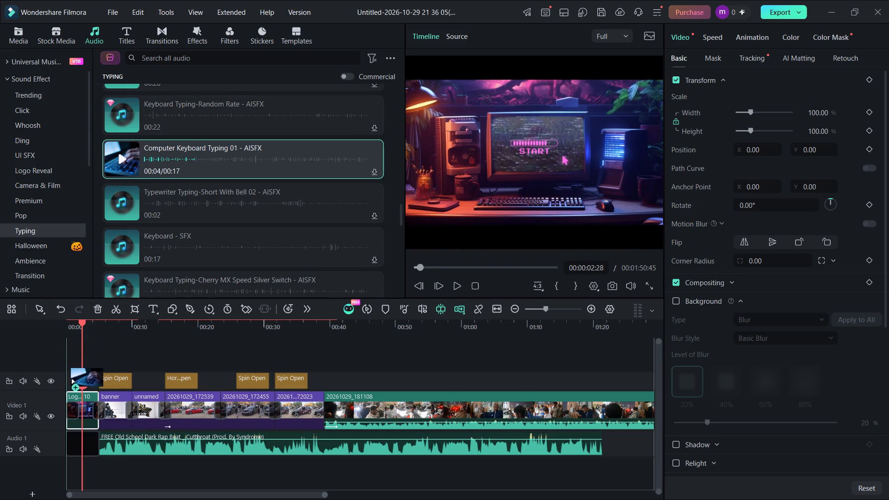
drag(71, 377, 67, 375)
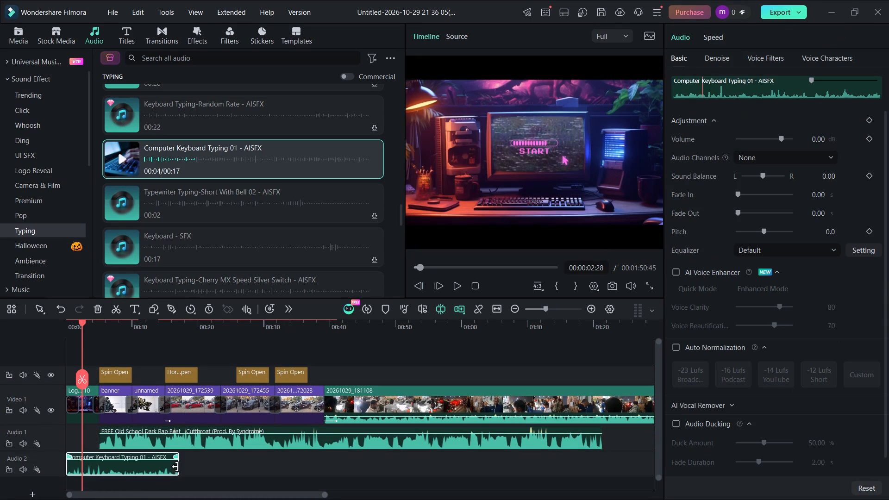
drag(179, 469, 123, 469)
drag(177, 467, 157, 464)
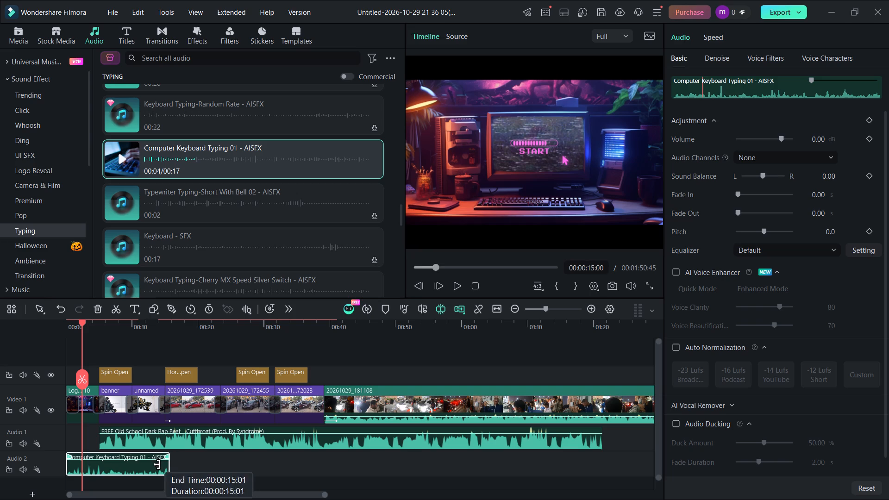
drag(157, 464, 90, 463)
drag(75, 469, 72, 436)
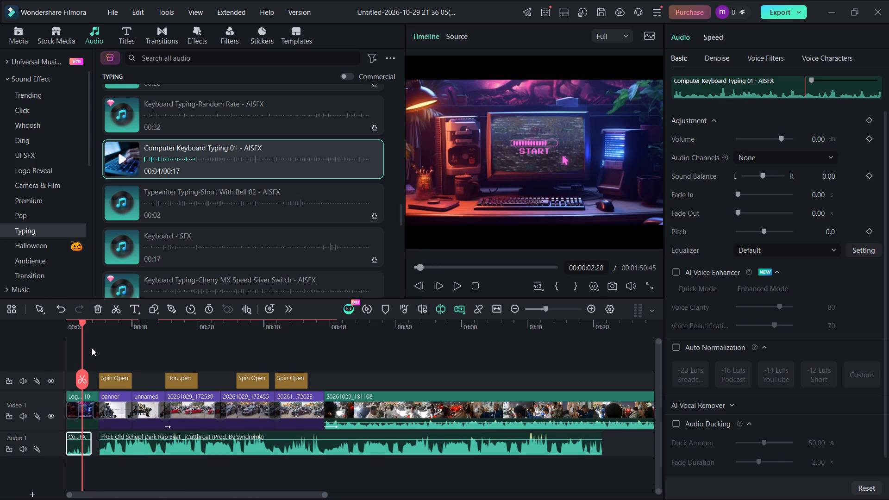
Play the sequence from the timeline start through the logo intro into the banner and pause at 00:00:08:06.
drag(80, 376, 32, 375)
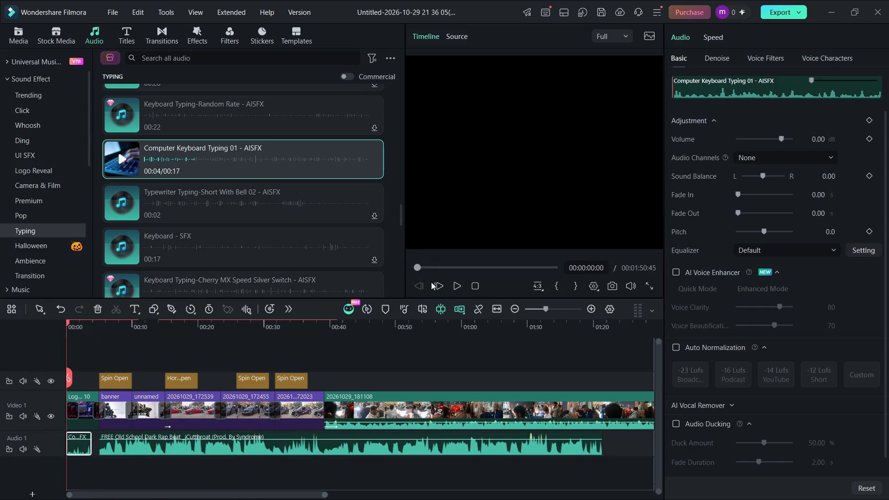
click(460, 286)
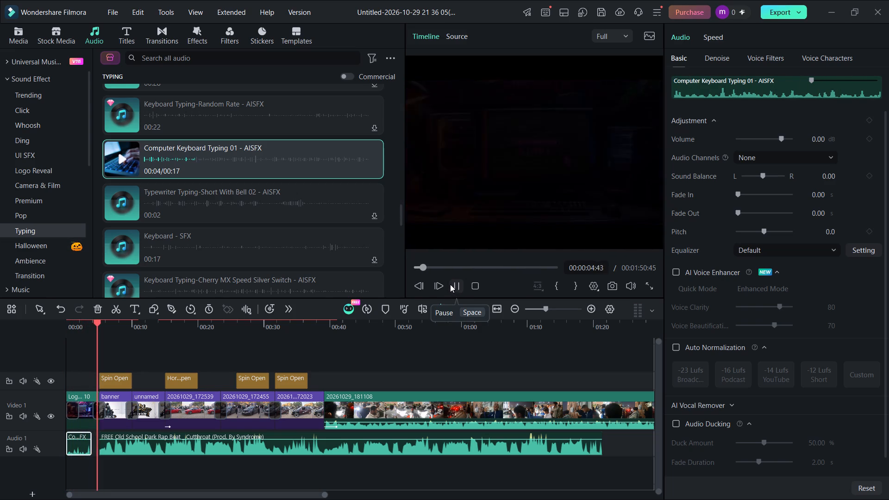
click(108, 406)
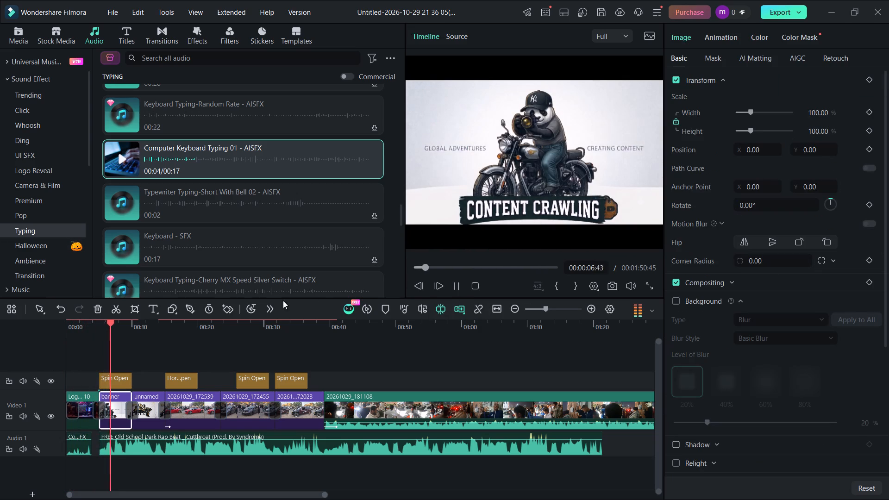
click(451, 287)
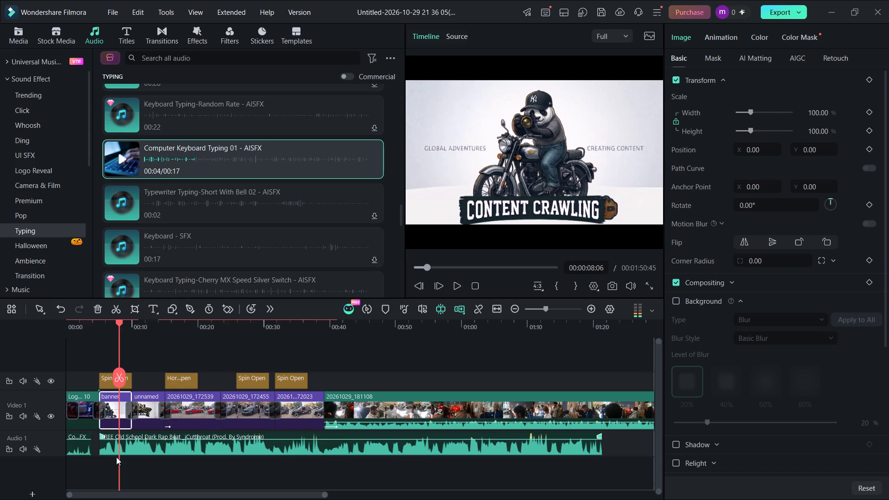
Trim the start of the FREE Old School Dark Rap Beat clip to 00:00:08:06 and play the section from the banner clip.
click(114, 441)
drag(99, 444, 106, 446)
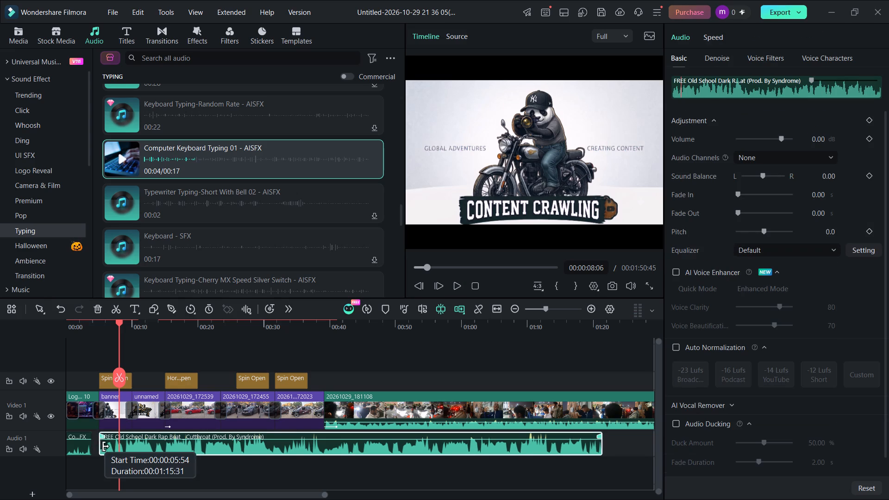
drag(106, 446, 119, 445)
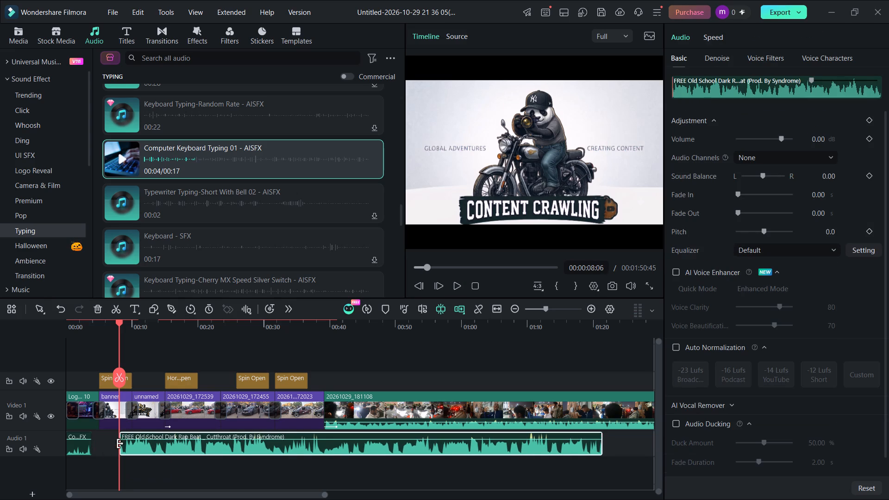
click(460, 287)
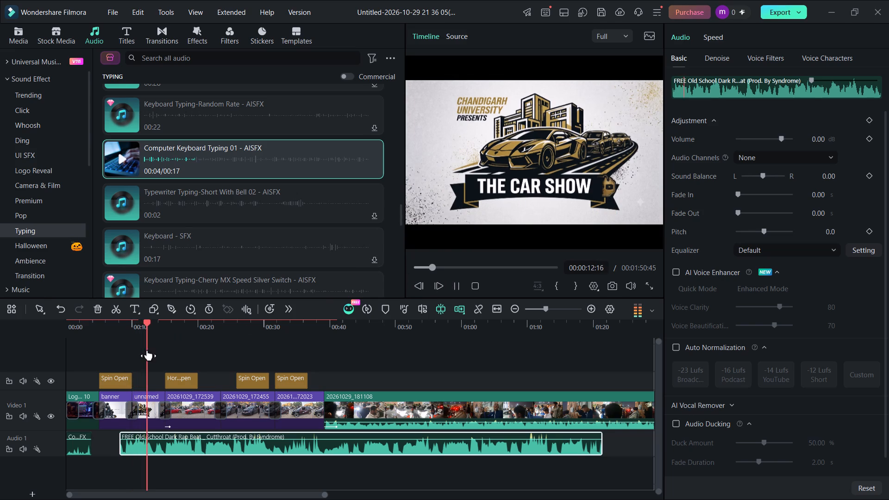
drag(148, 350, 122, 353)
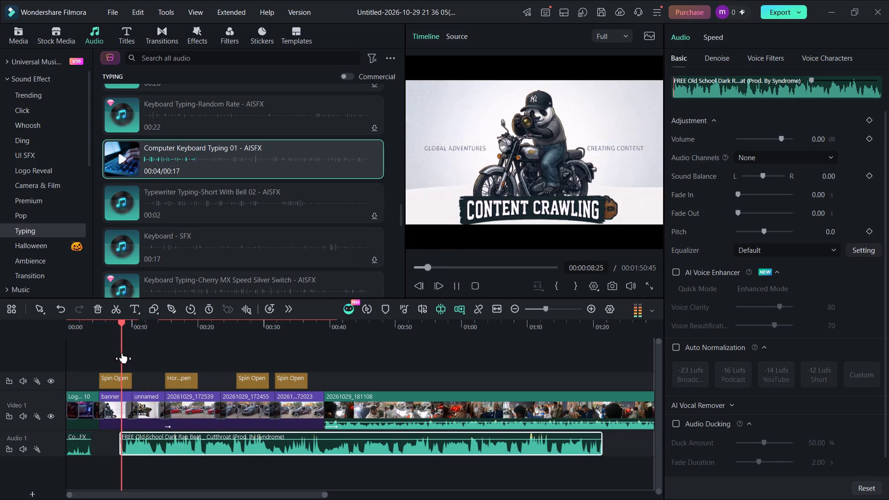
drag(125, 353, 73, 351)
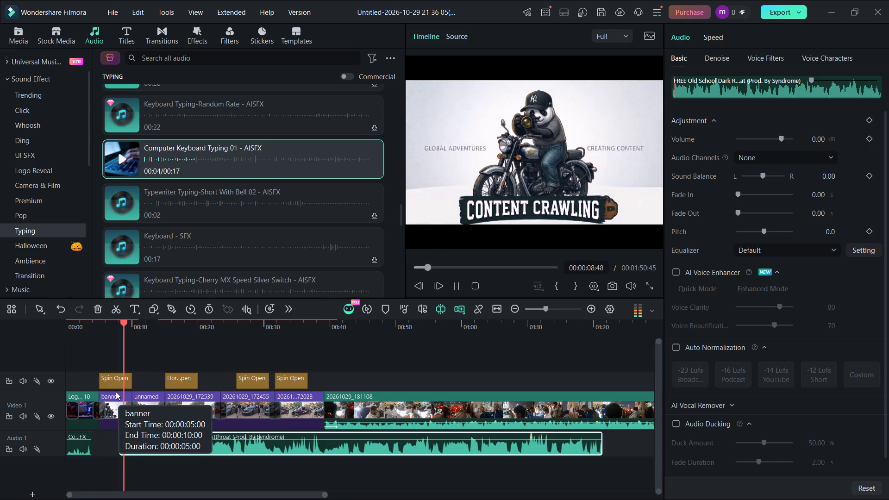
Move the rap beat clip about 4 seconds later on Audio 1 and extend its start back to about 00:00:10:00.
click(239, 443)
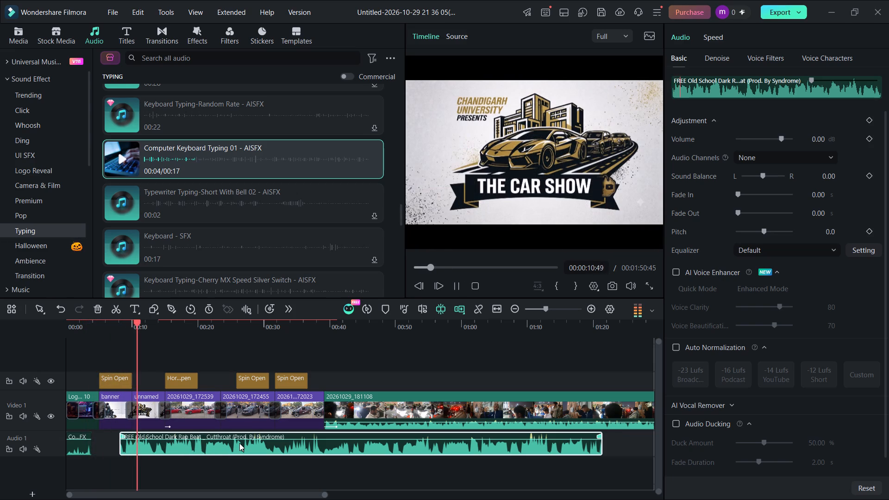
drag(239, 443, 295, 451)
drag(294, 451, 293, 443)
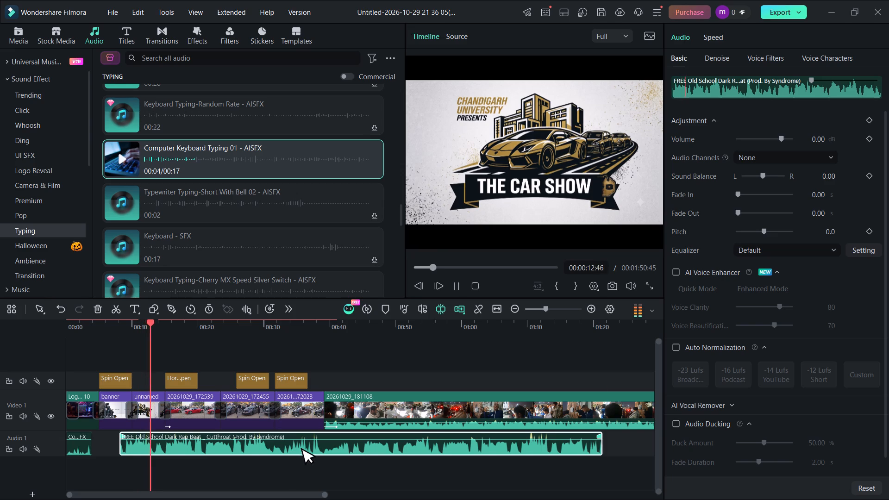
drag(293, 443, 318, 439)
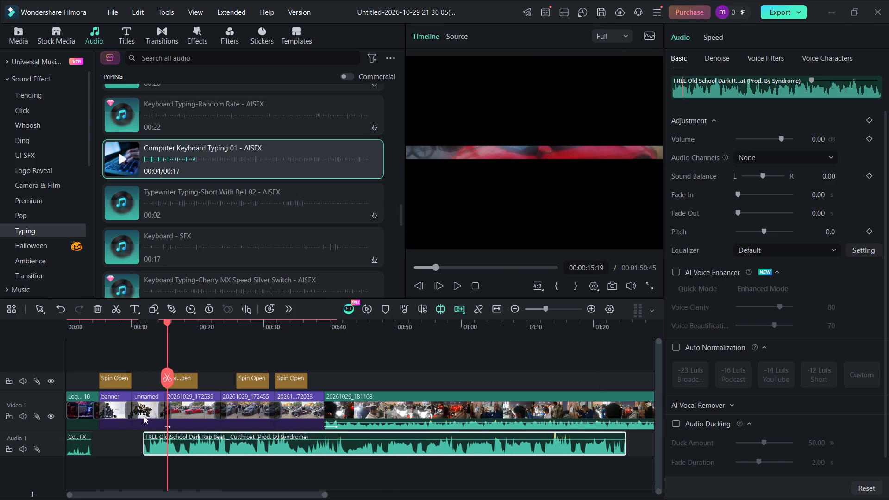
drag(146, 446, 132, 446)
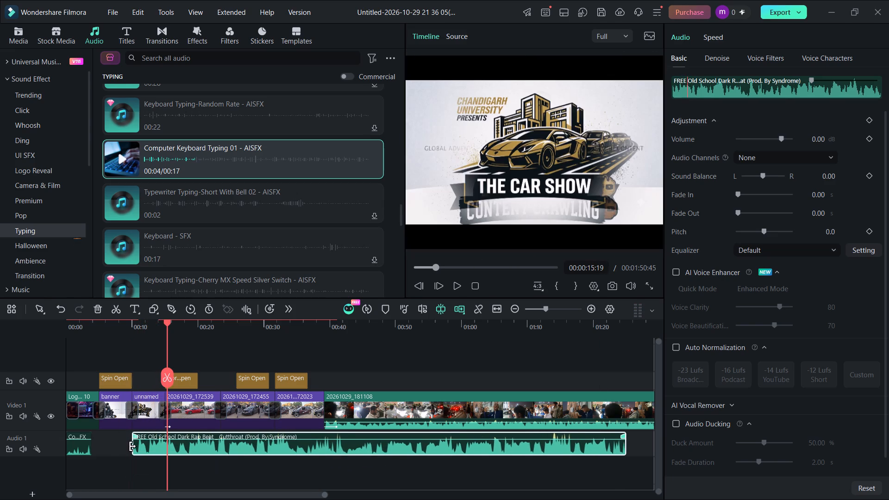
Play the sequence from the start of the banner clip at 00:00:05:00 to check the music's entry.
click(113, 420)
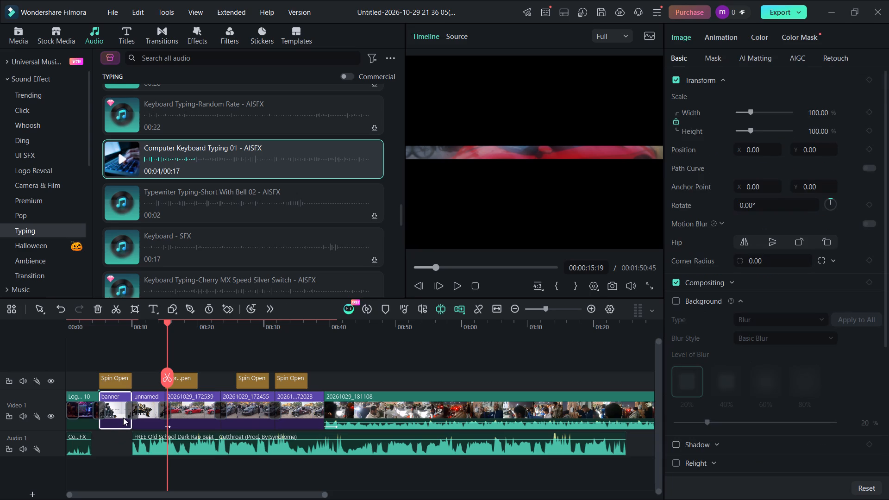
double_click(118, 417)
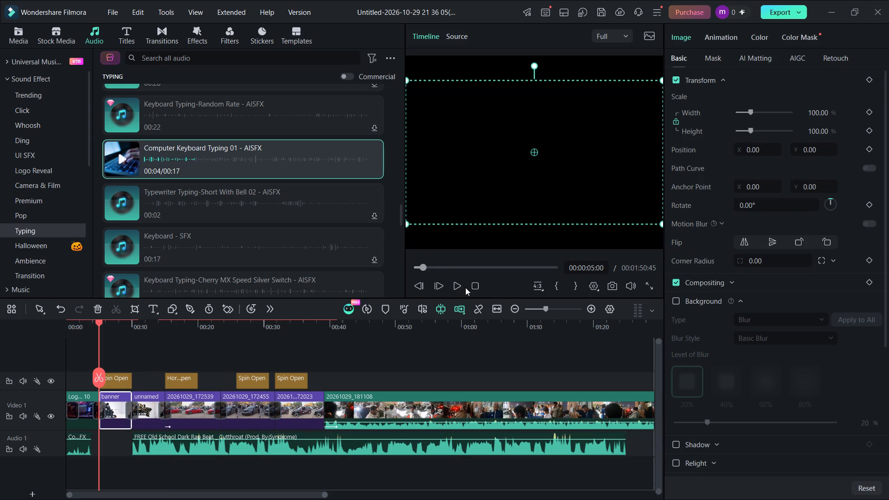
click(454, 287)
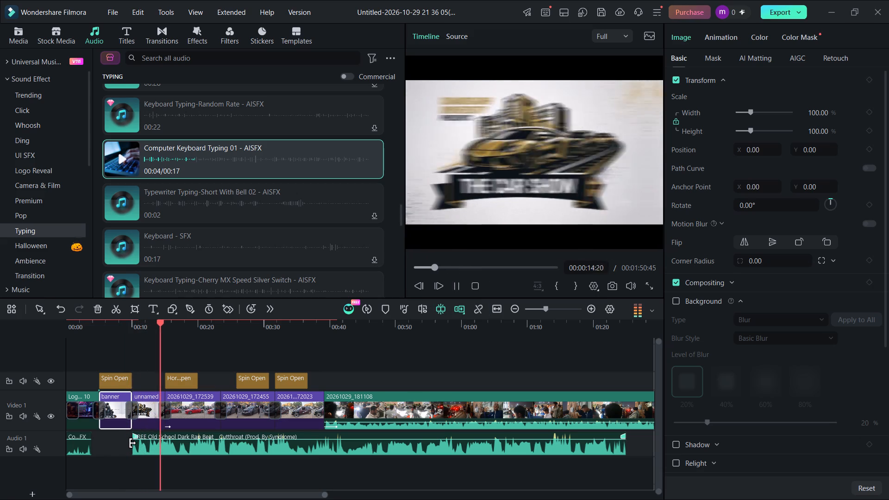
Extend the start of the rap beat clip back to about 00:00:04:02 and play from there.
drag(133, 444, 105, 447)
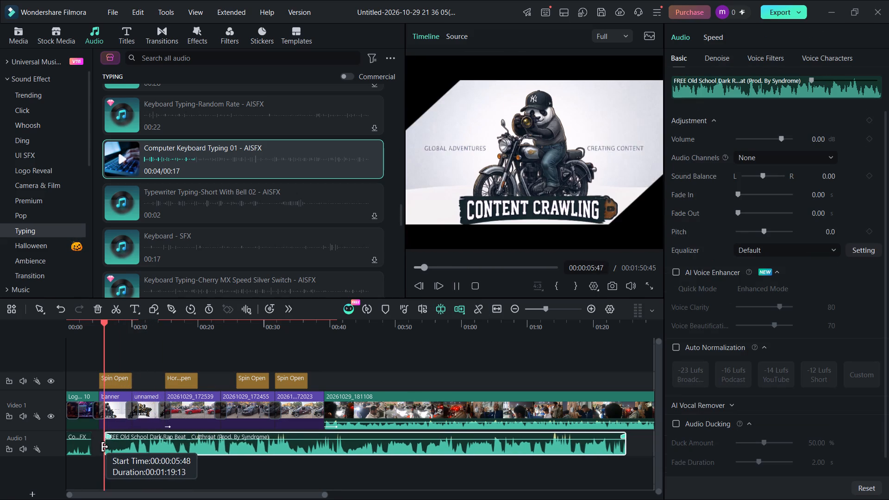
drag(105, 447, 94, 449)
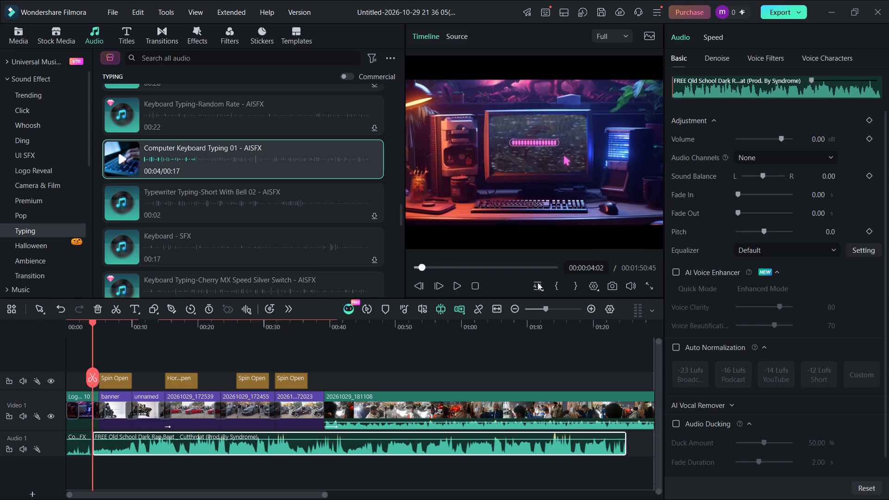
click(452, 281)
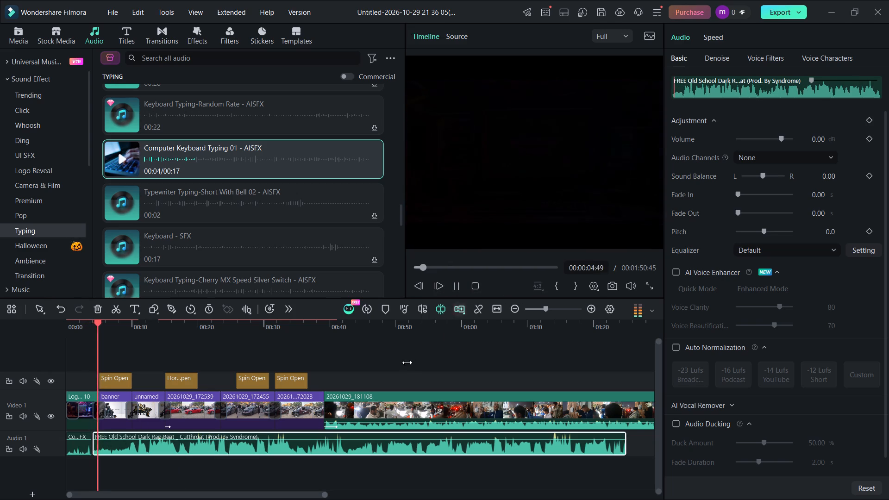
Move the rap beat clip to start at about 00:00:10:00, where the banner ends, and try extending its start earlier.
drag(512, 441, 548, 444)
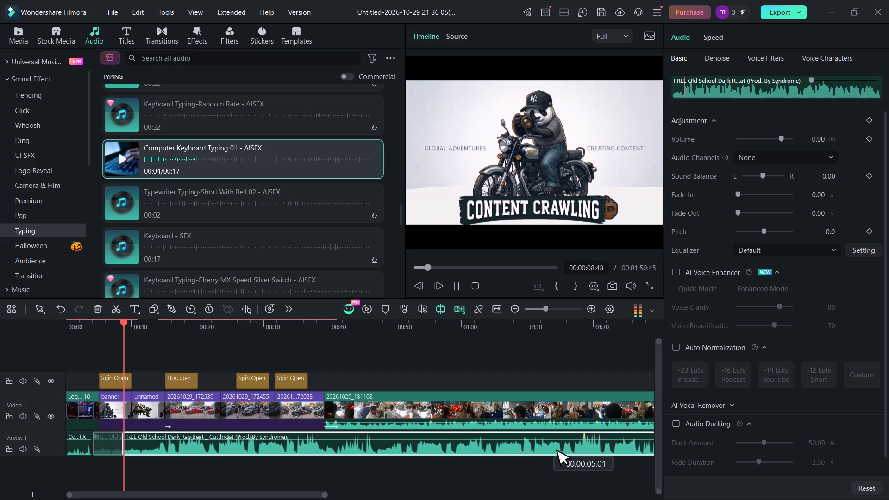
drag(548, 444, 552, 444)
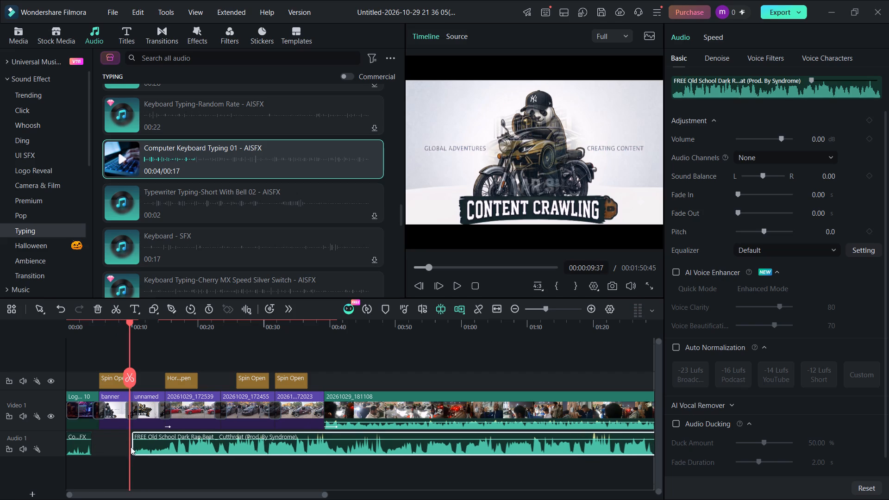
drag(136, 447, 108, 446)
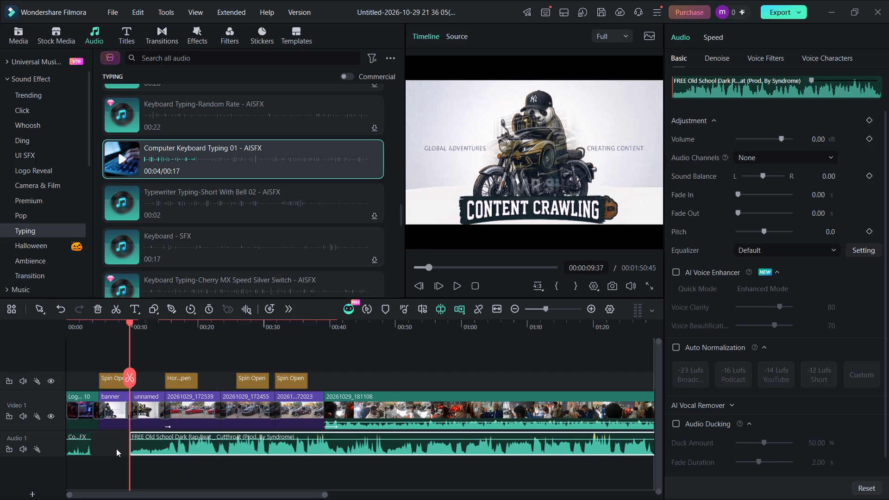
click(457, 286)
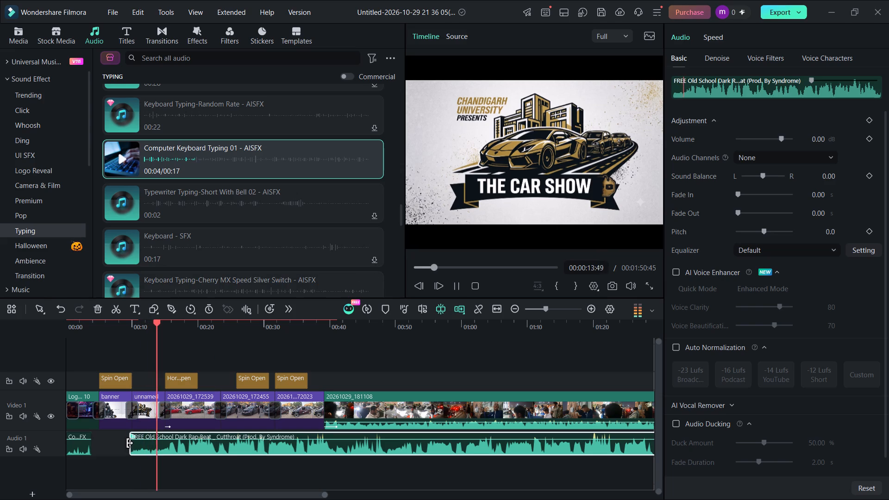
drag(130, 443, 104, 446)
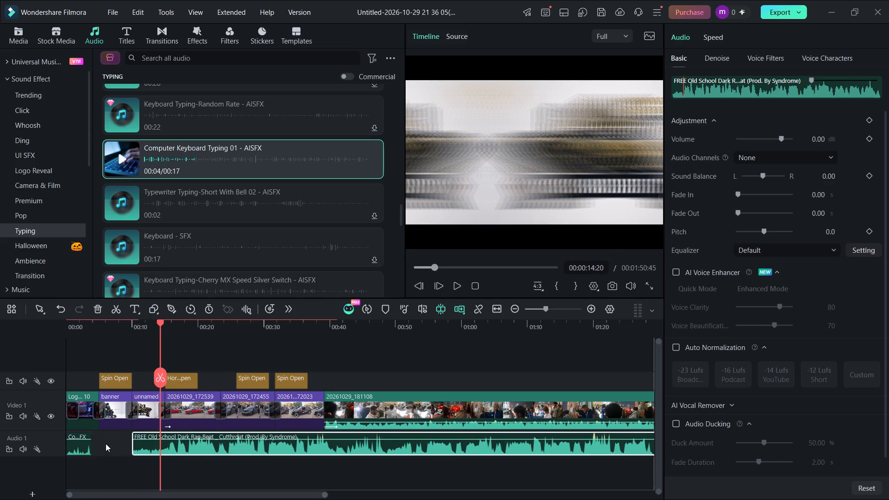
Replay the end of the banner clip and the car show image with the music.
drag(166, 381, 125, 384)
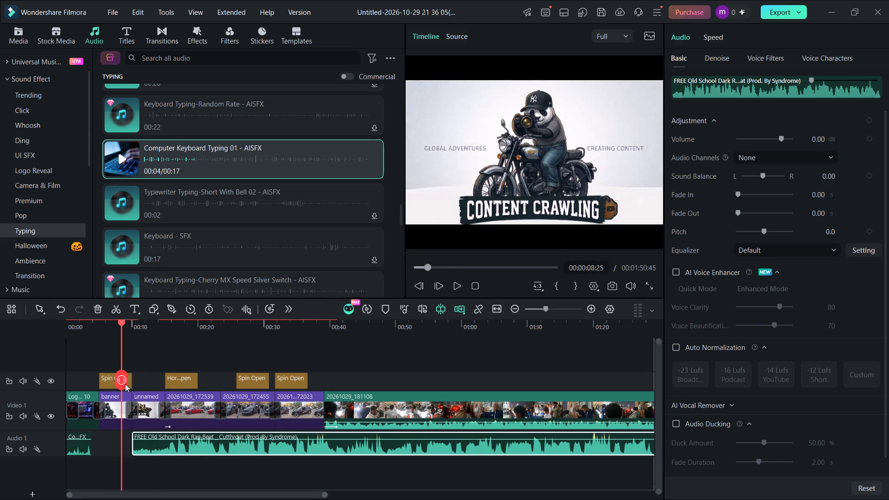
drag(125, 384, 127, 384)
click(453, 285)
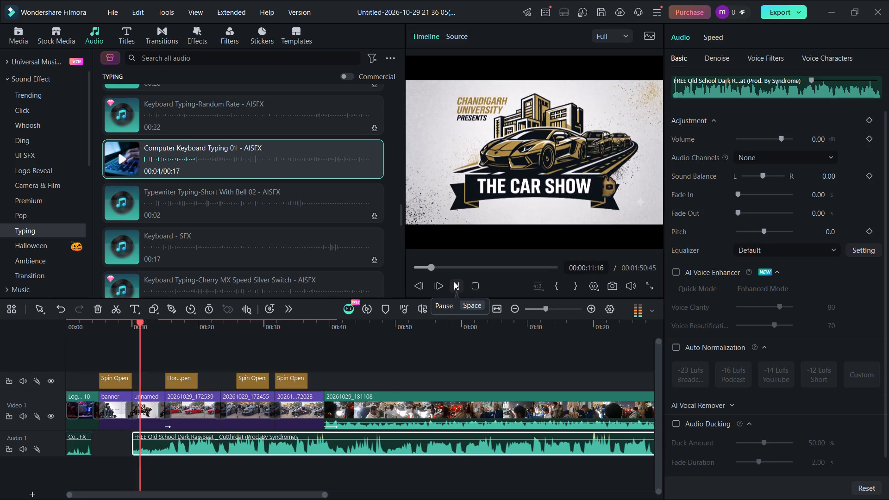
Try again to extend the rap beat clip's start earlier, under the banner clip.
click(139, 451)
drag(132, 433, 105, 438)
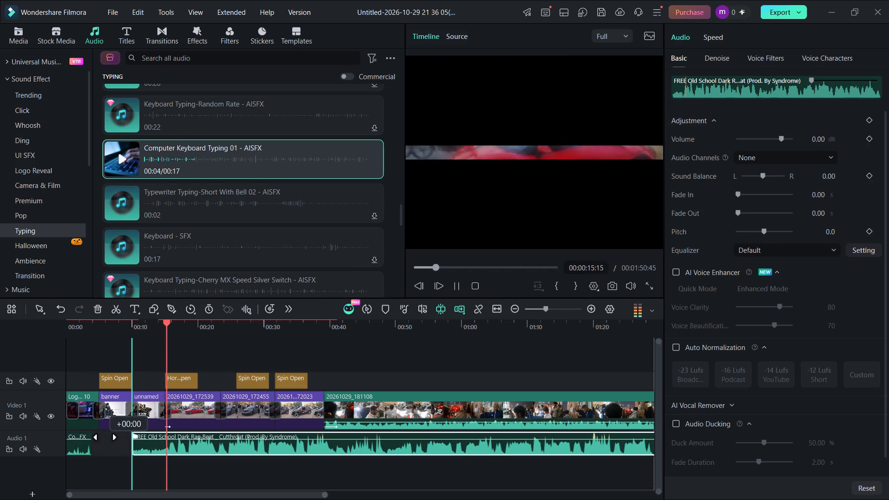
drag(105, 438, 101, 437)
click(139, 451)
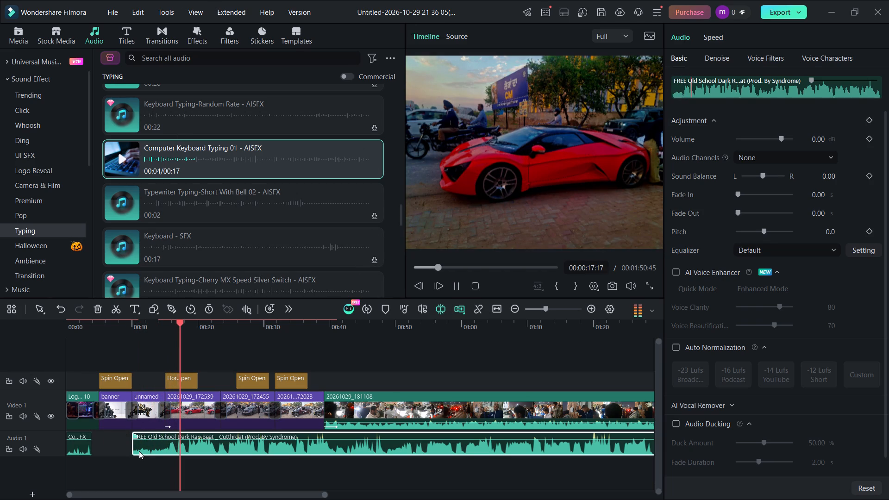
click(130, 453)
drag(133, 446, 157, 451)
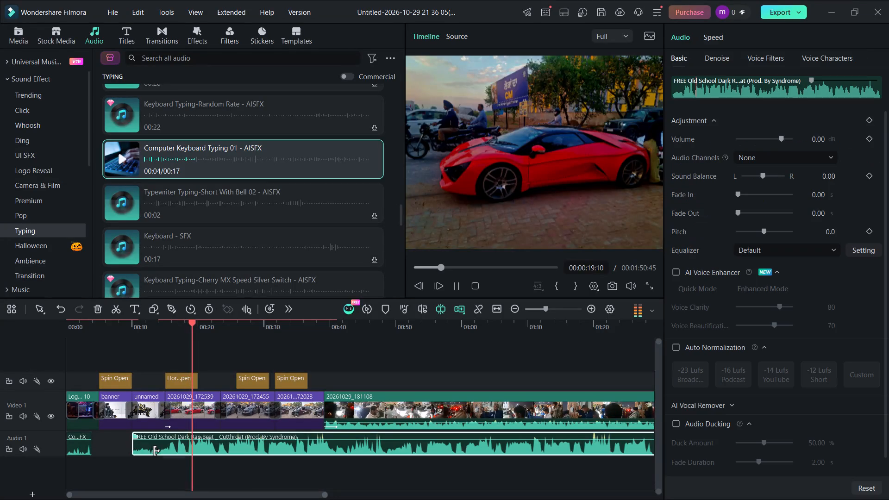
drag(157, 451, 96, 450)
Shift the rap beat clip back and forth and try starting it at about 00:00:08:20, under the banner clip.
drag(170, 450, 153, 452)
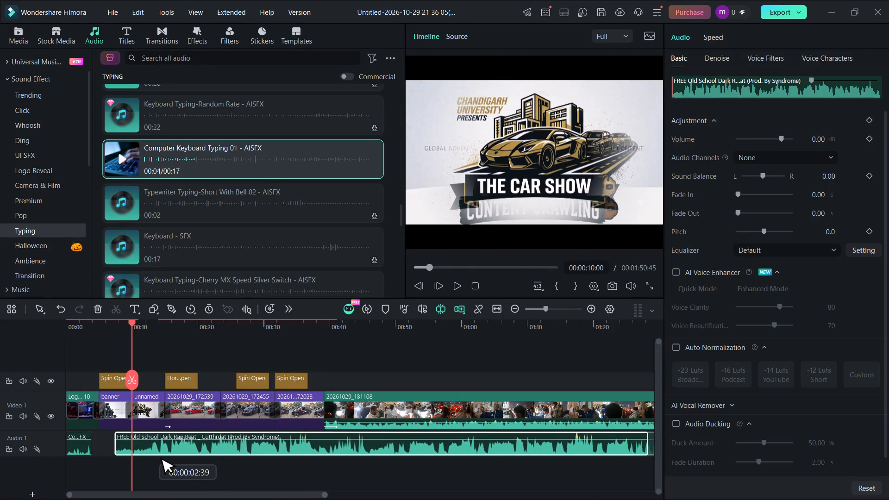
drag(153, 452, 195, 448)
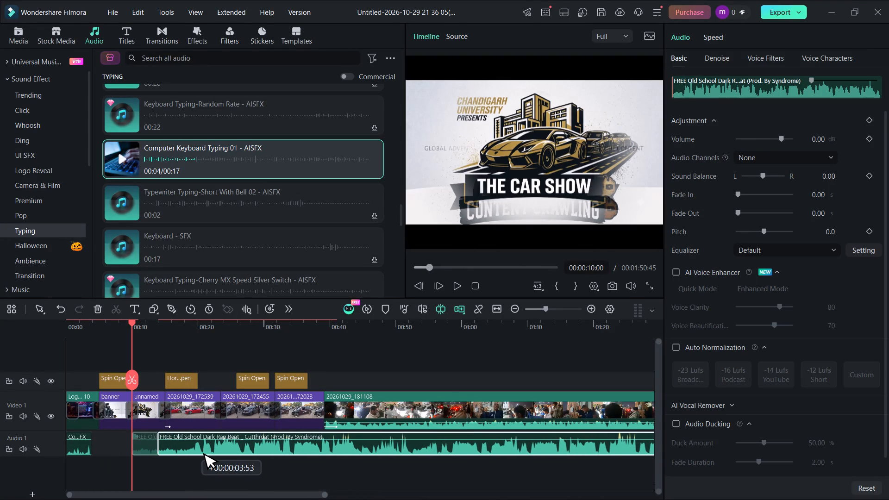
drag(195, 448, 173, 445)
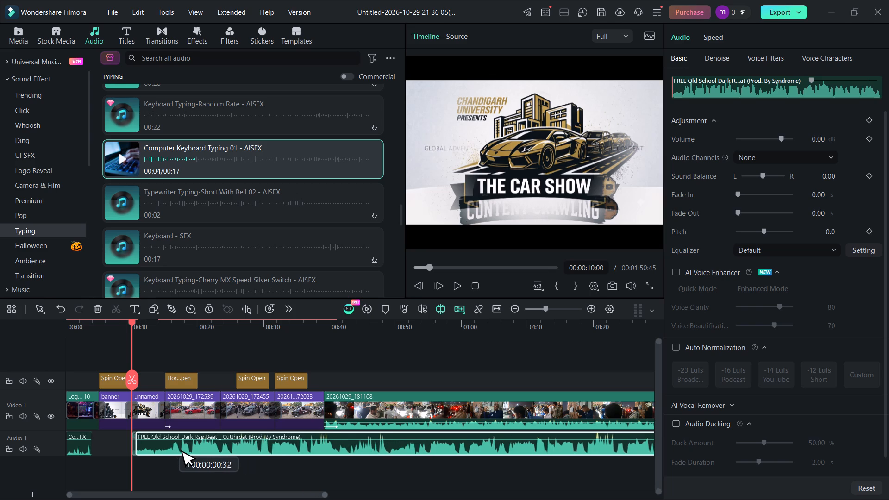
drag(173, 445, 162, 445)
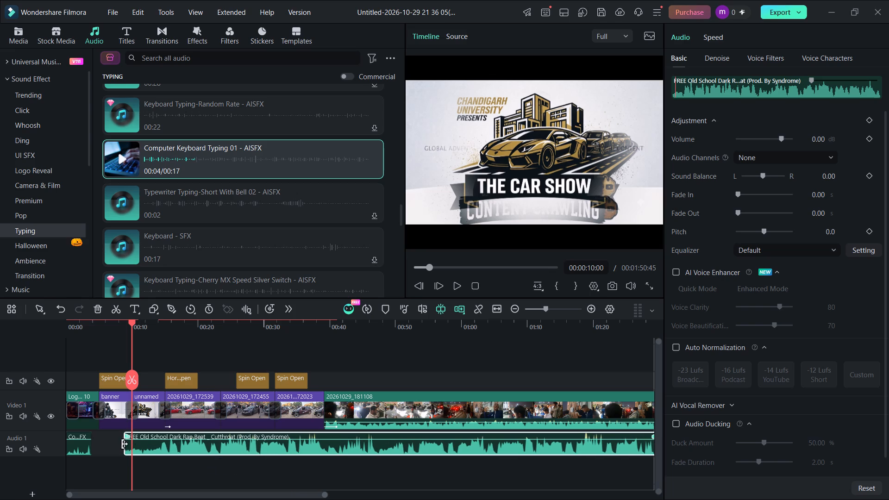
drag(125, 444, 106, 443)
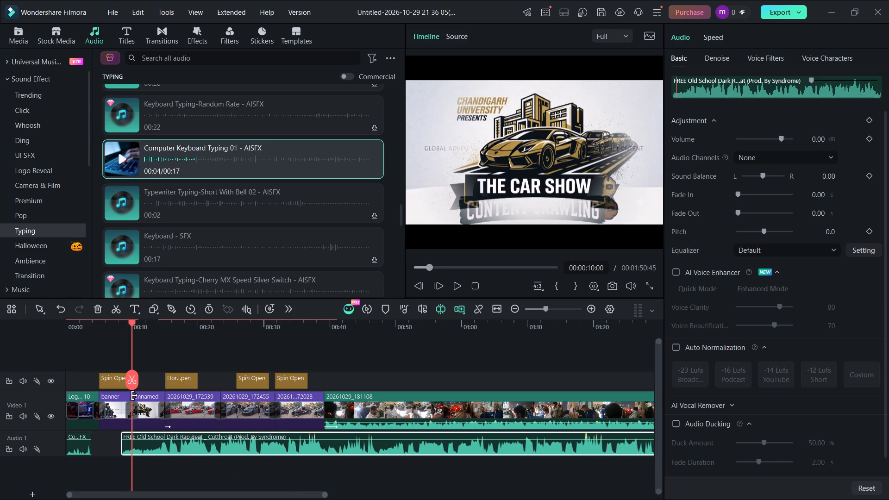
Play the timeline from about 00:00:08:20 to check the music against the banner, image and first car clip.
drag(131, 380, 87, 389)
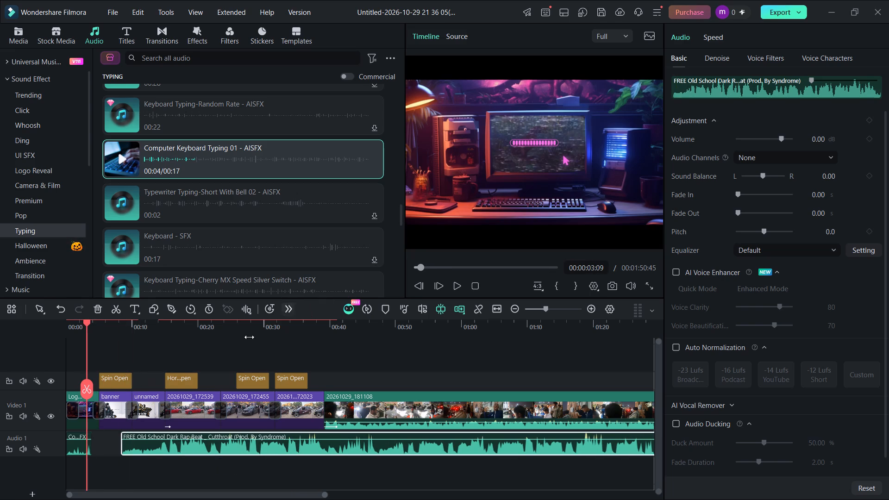
drag(89, 387, 124, 397)
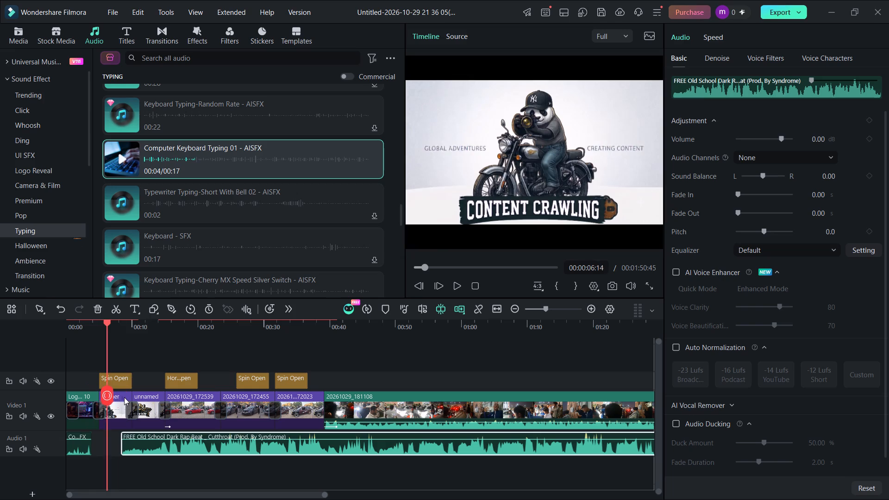
drag(124, 397, 118, 397)
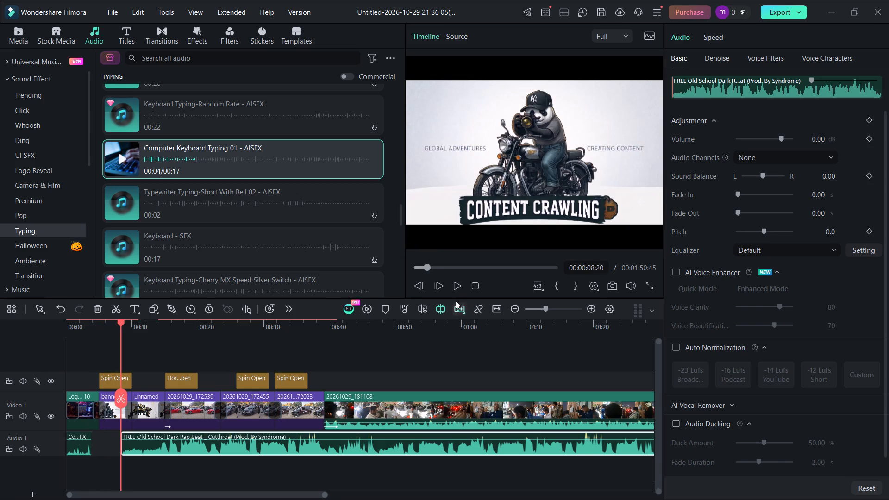
click(457, 288)
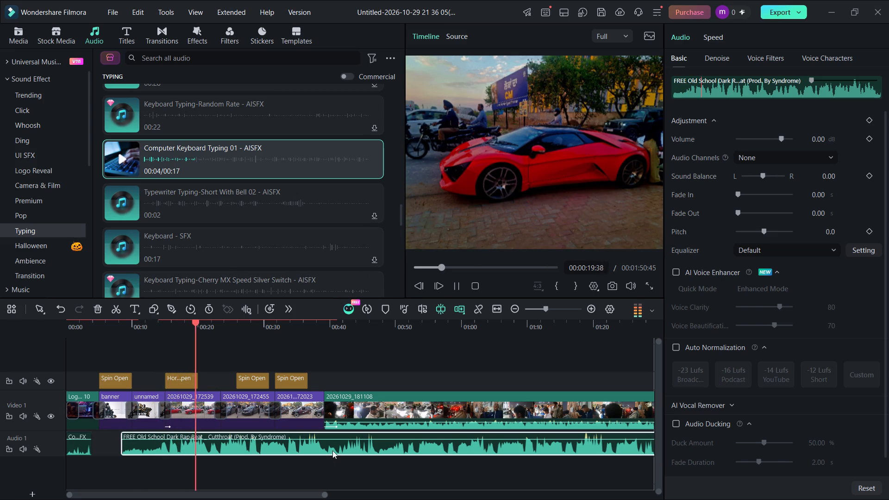
Move the rap beat clip so it starts at 00:00:10:00, where the banner clip ends.
drag(332, 450, 341, 439)
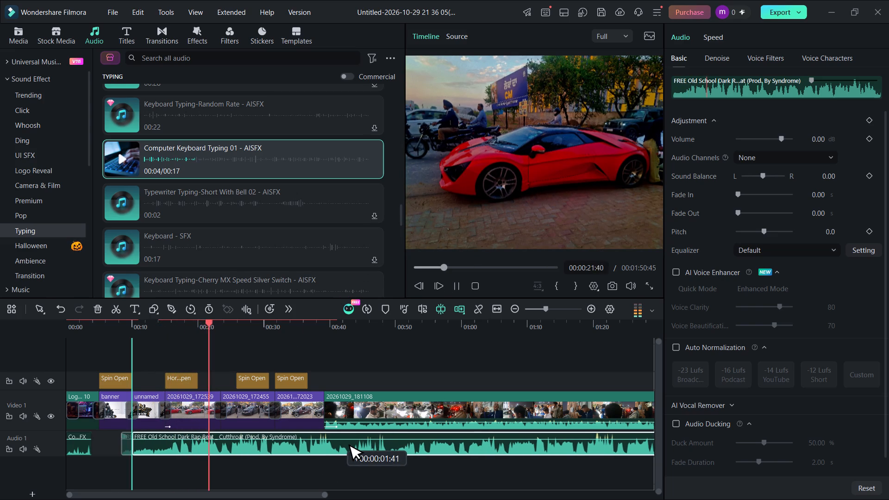
drag(341, 439, 341, 440)
Select the banner clip and preview Magic Bubble 01 among the Pop sound effects.
click(113, 410)
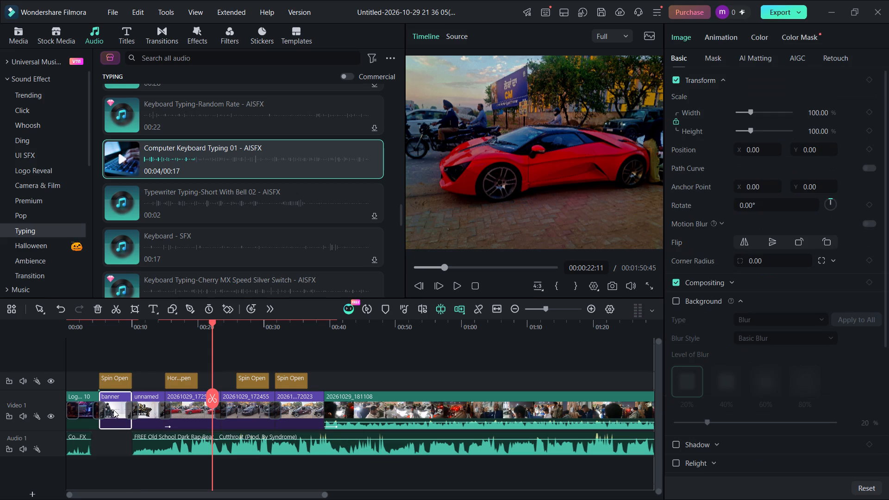
click(38, 212)
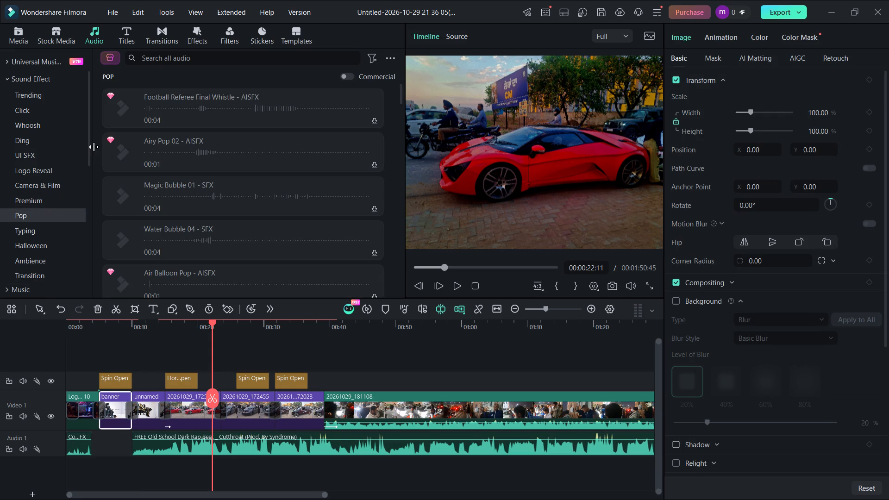
click(116, 197)
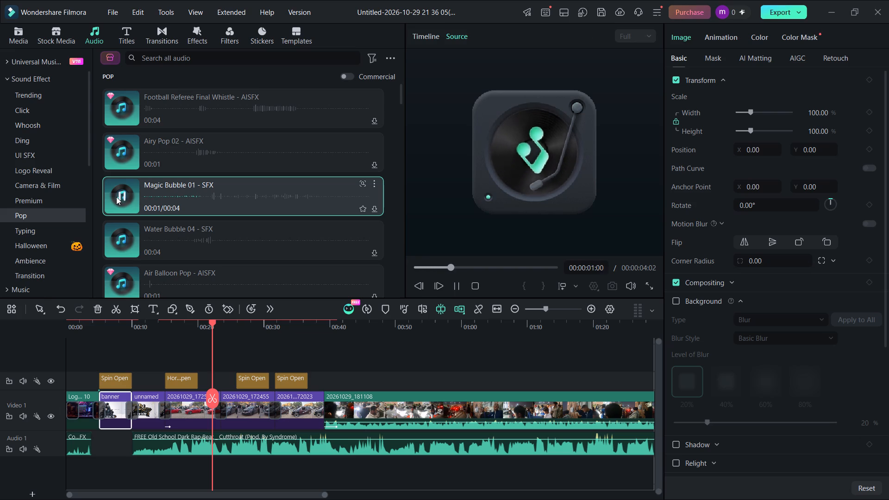
scroll(137, 231, down, 2)
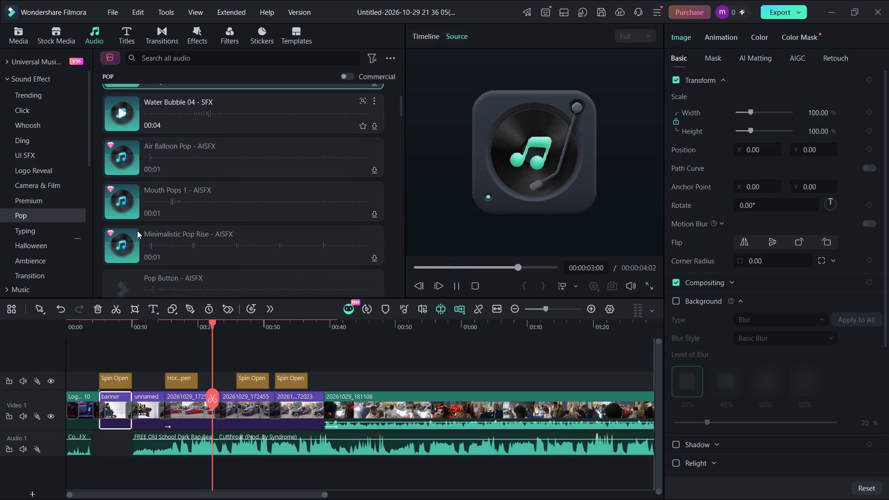
Preview the Transition sound effects Chime Transition 10, Technology Transition 02, Coin Transition 08 and Noise Transition 09.
click(33, 274)
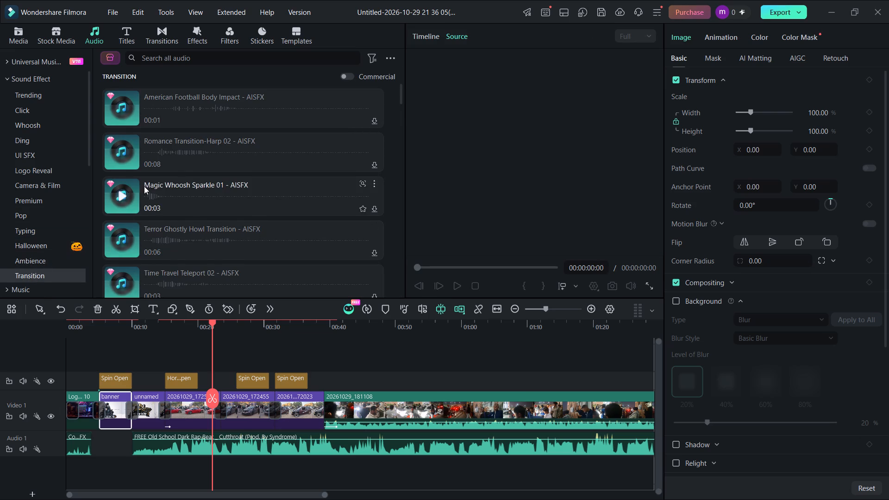
scroll(145, 186, down, 2)
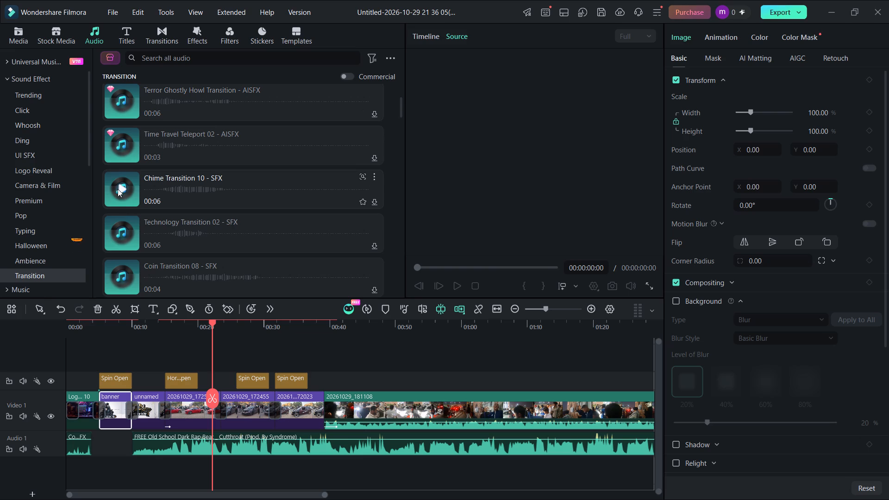
click(119, 188)
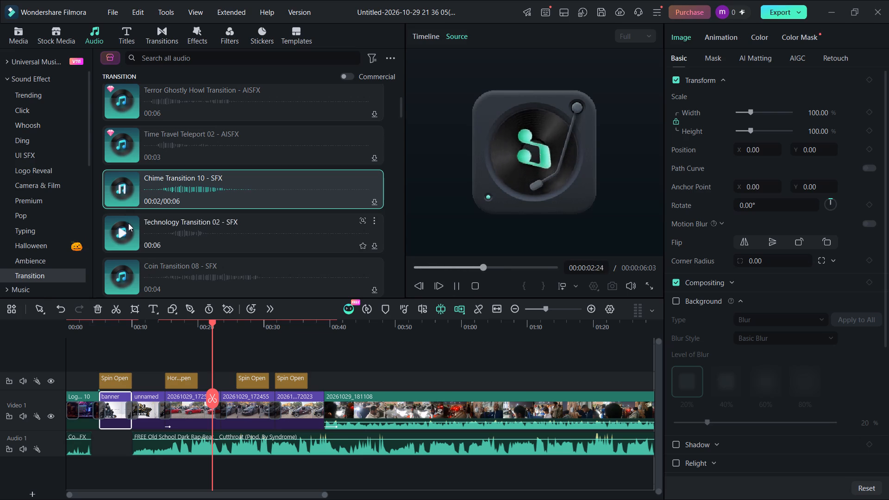
click(123, 235)
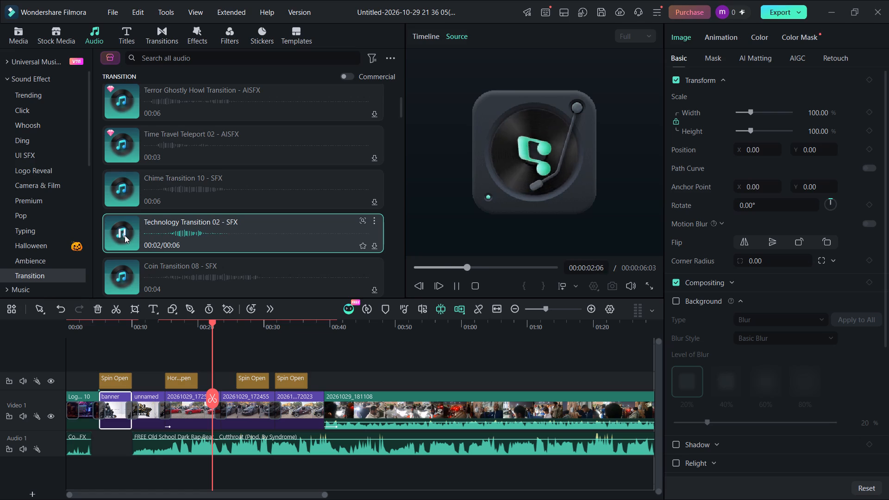
click(125, 278)
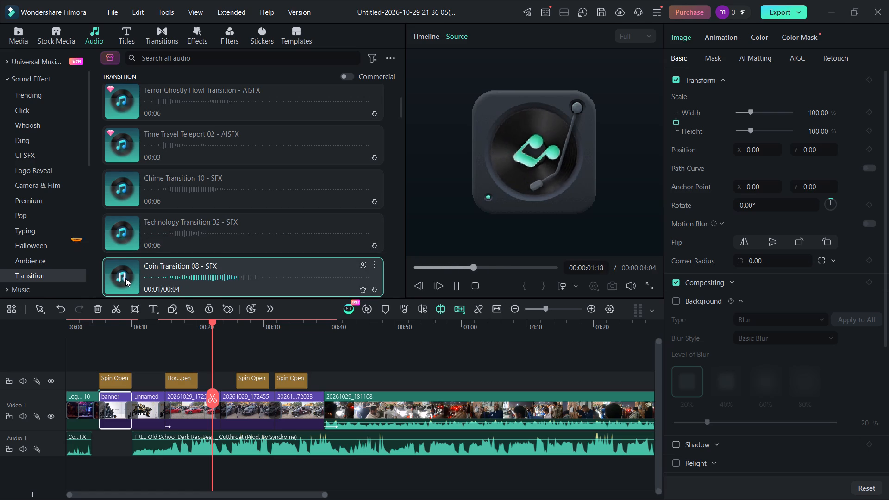
scroll(125, 278, down, 1)
click(121, 252)
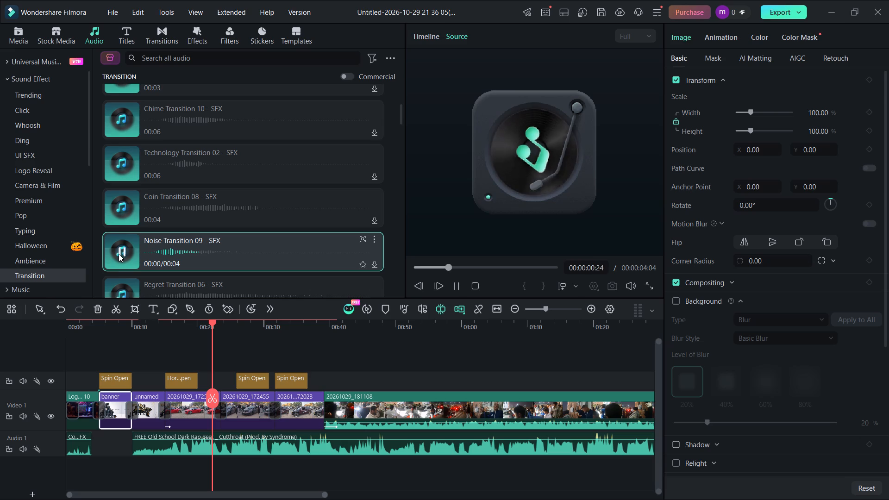
Preview the sound effects Regret Transition 06, Rotate Transition 06, Landslide Transition 03, Noise Transition 10 and Technology Transition 07.
scroll(124, 253, down, 2)
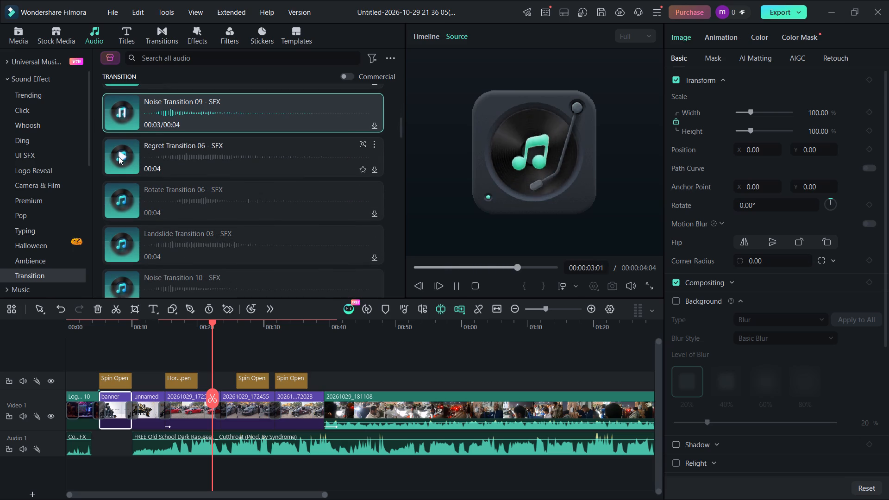
click(119, 156)
click(119, 157)
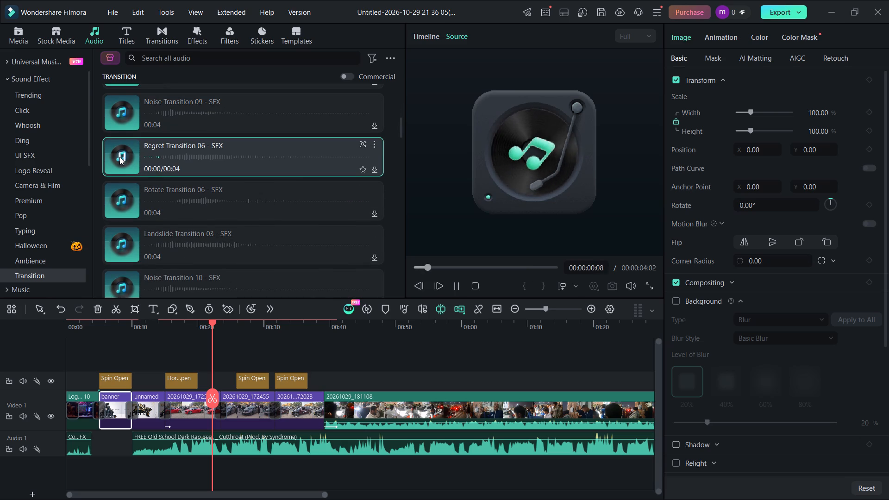
click(122, 201)
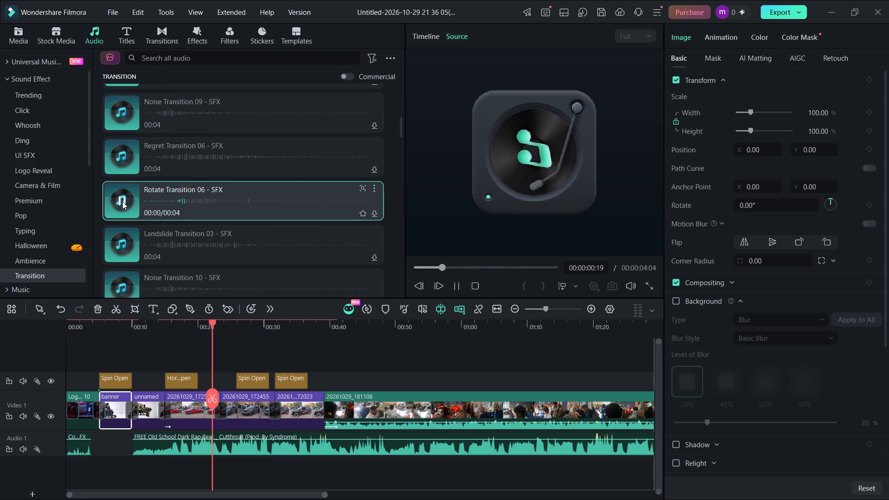
click(127, 248)
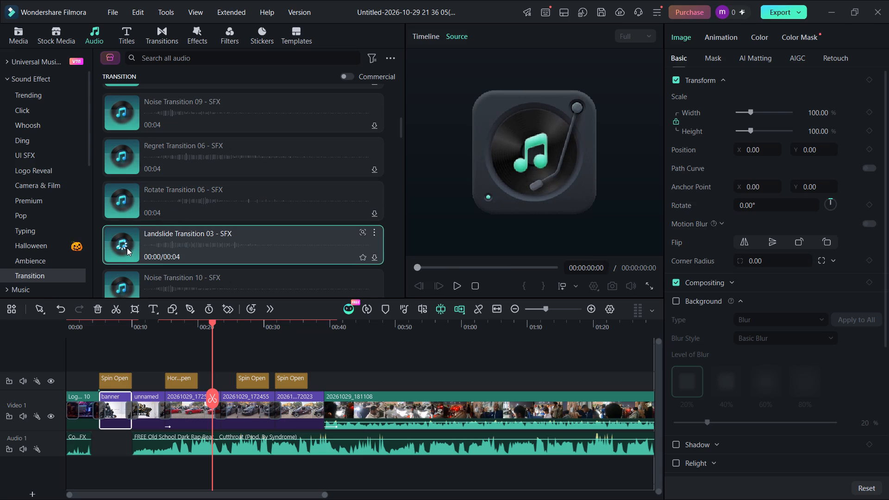
scroll(126, 248, down, 1)
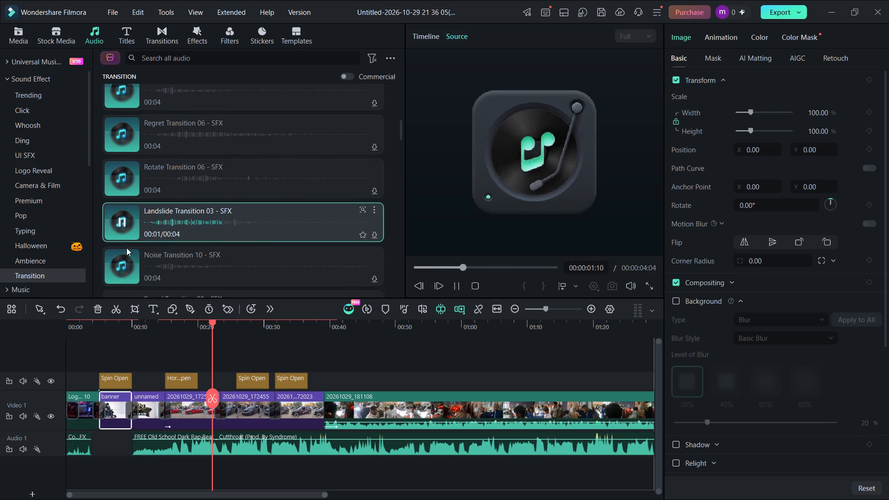
click(125, 217)
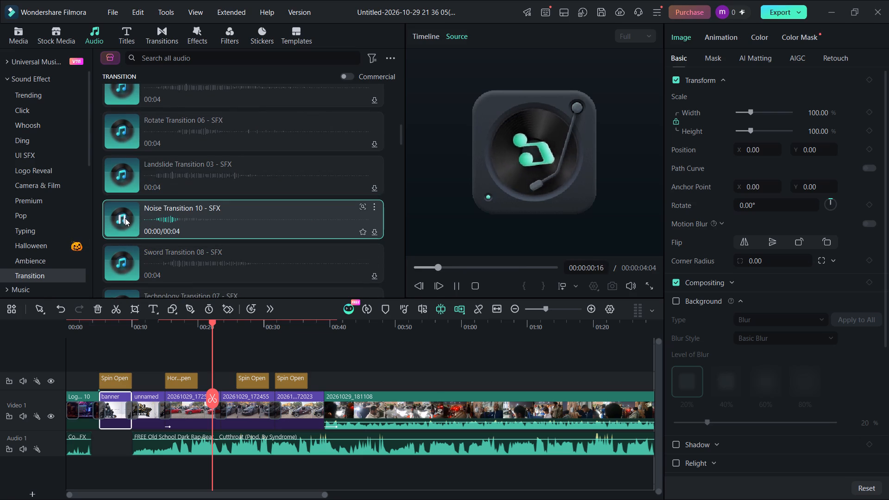
scroll(125, 218, down, 1)
click(123, 236)
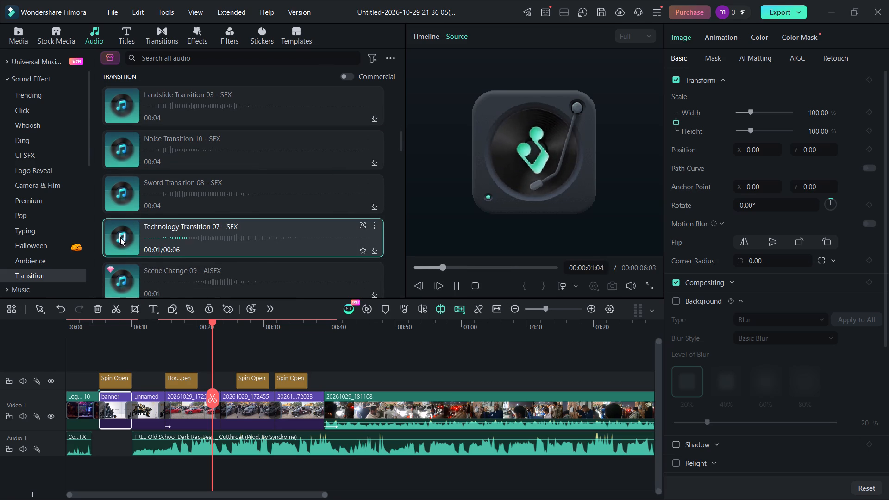
Look through the remaining Transition sound effects and open the ASMR sound effects category.
scroll(120, 237, down, 4)
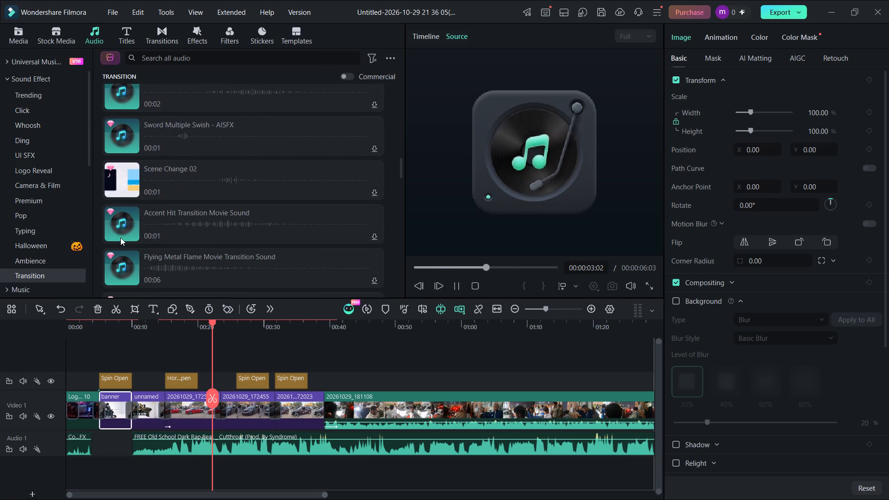
scroll(120, 237, down, 3)
scroll(30, 249, down, 3)
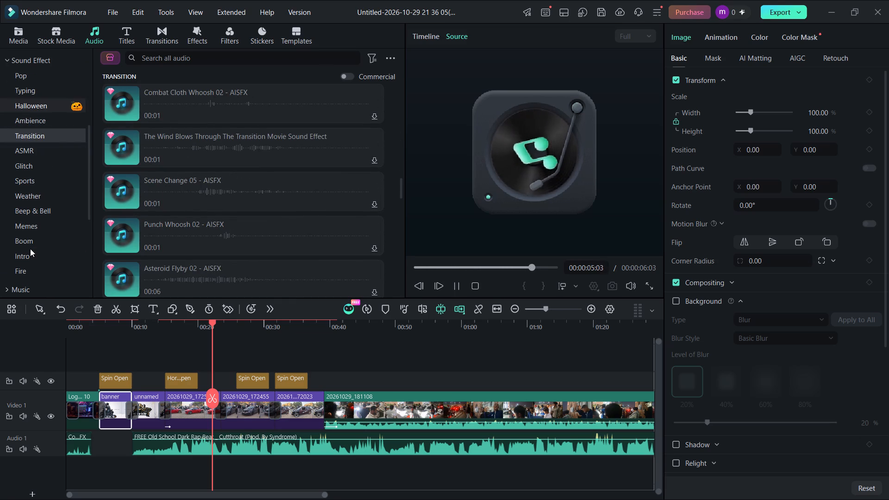
click(38, 152)
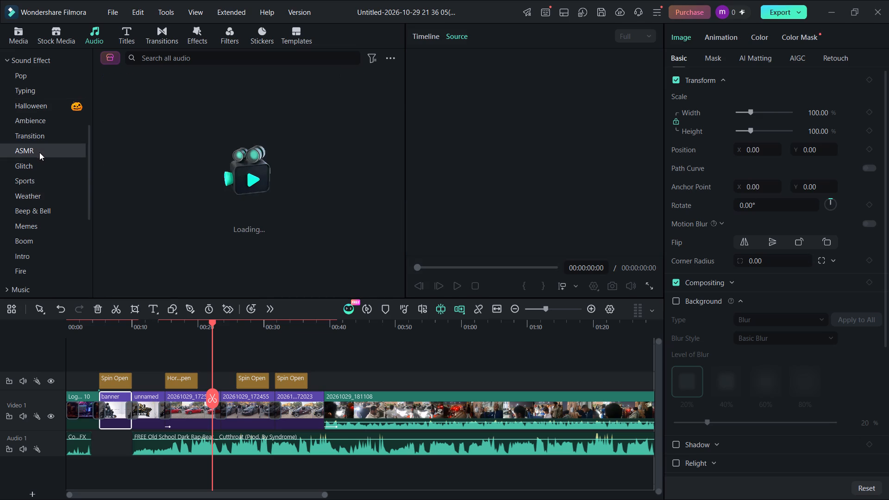
Search the audio library for "panda sound" and preview Panda Screaming 07, Panda Screaming 03 and Panda Screaming 01.
click(198, 59)
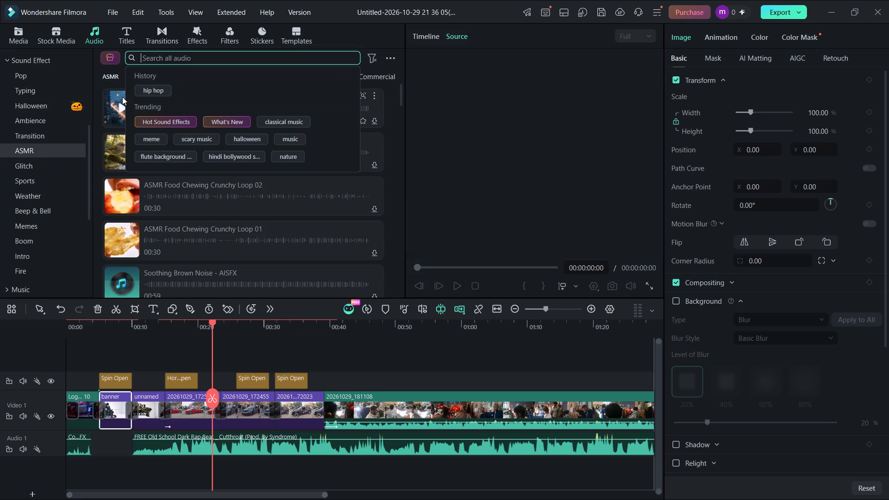
text(panda)
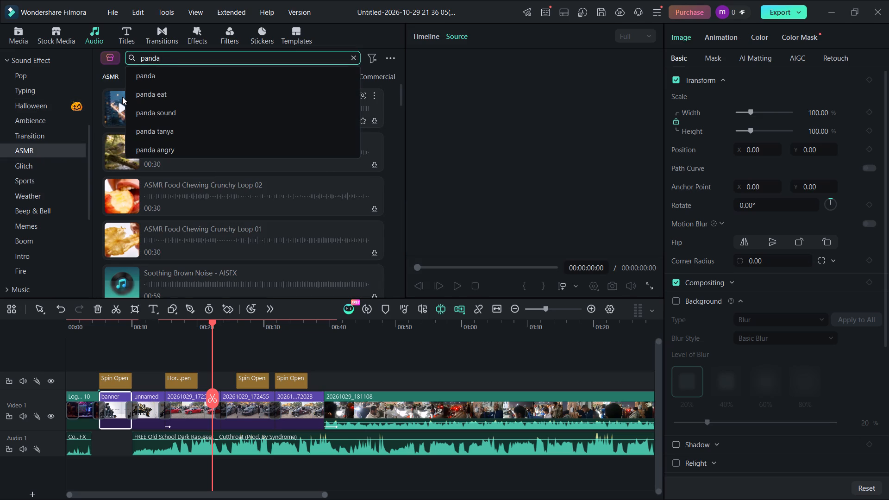
click(183, 117)
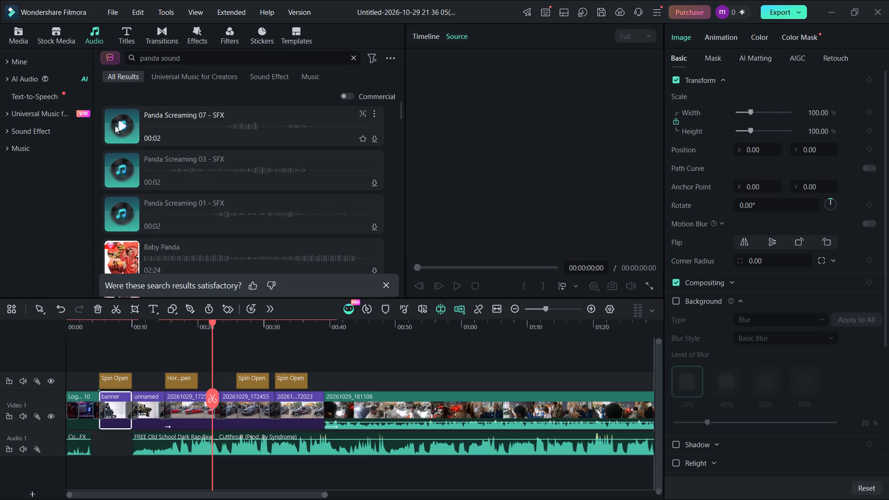
click(115, 125)
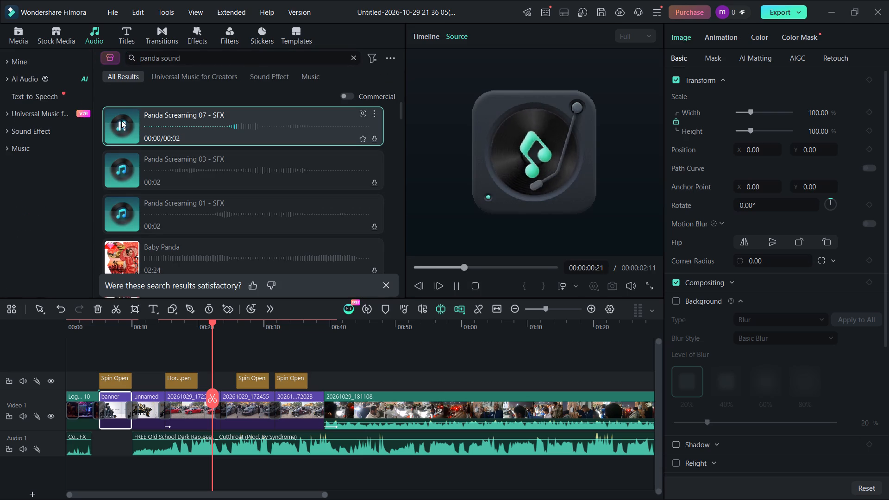
click(119, 171)
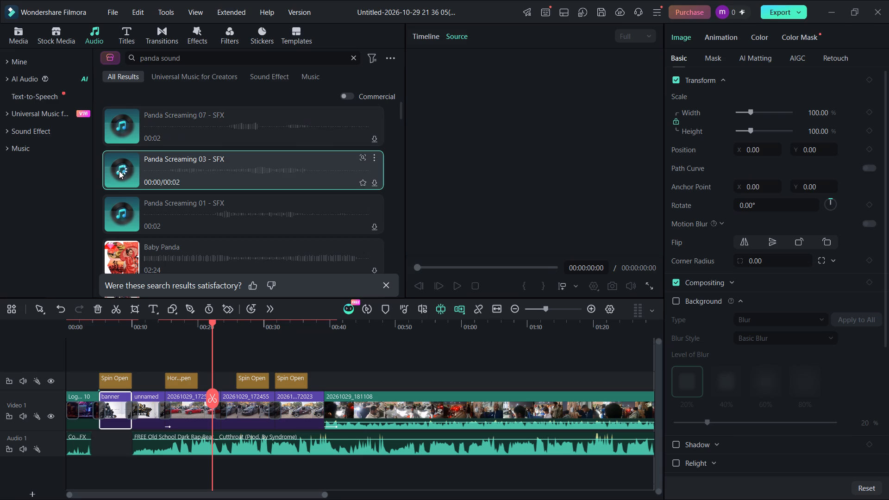
click(125, 211)
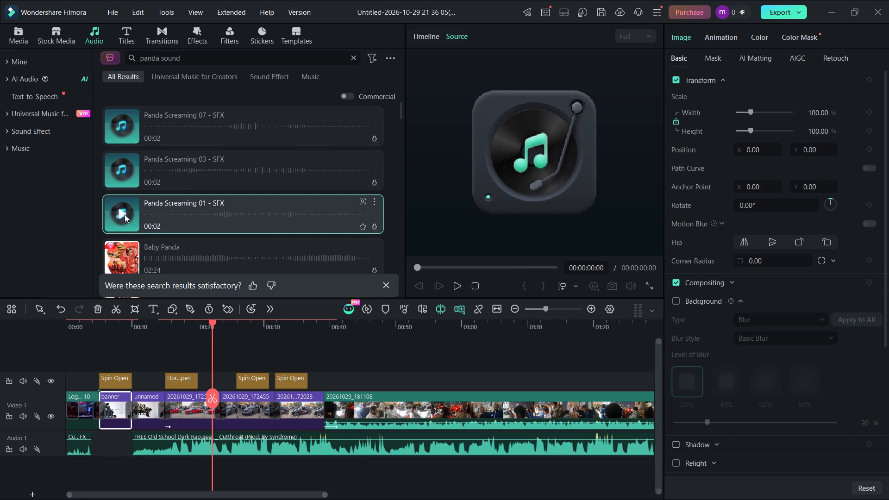
Preview The Purple Panda 33S and add it on a second audio track, starting where the banner clip begins.
scroll(125, 208, down, 2)
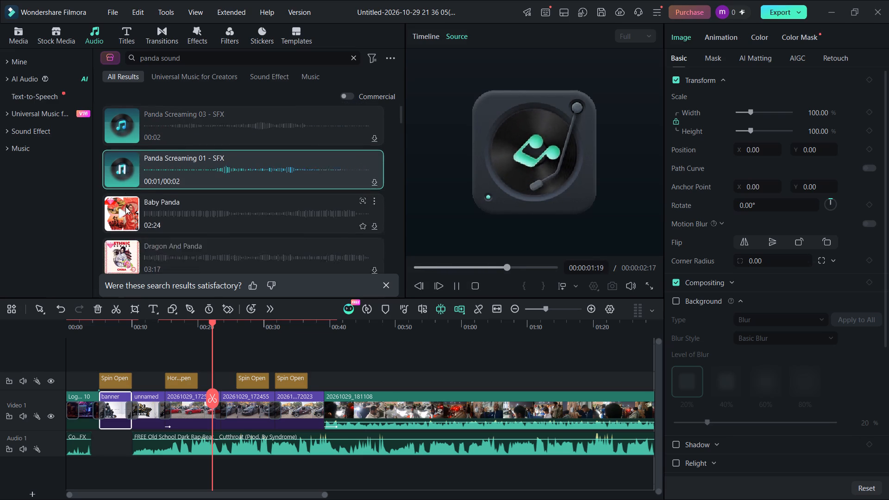
scroll(127, 201, down, 2)
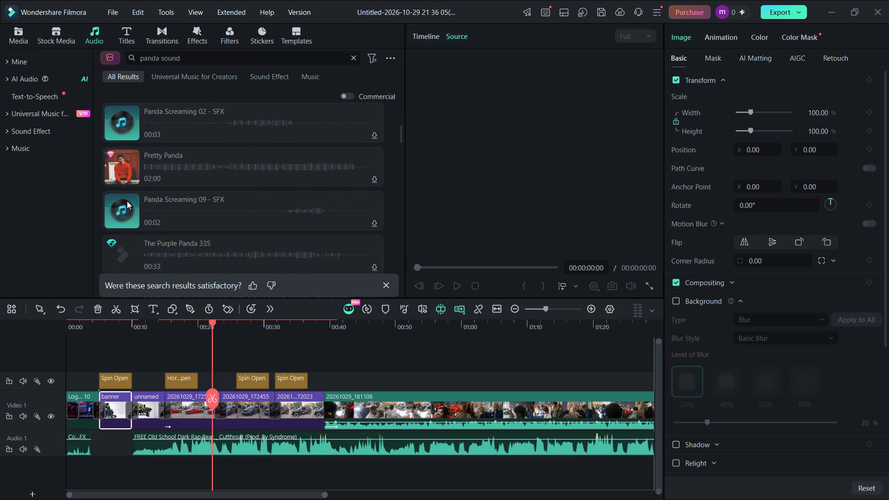
click(119, 246)
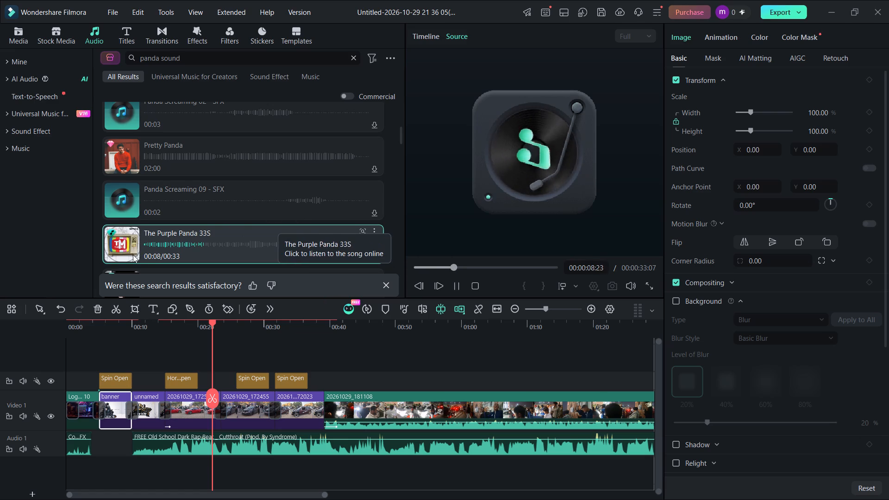
drag(132, 246, 108, 450)
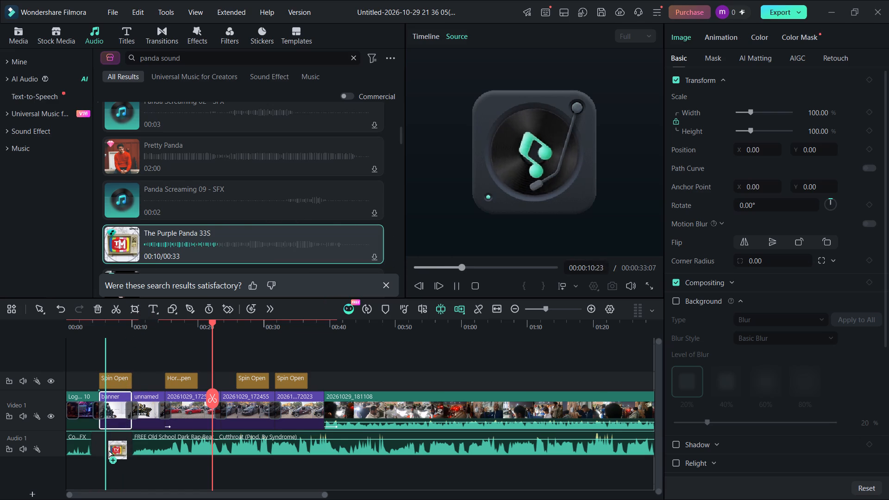
drag(108, 450, 102, 445)
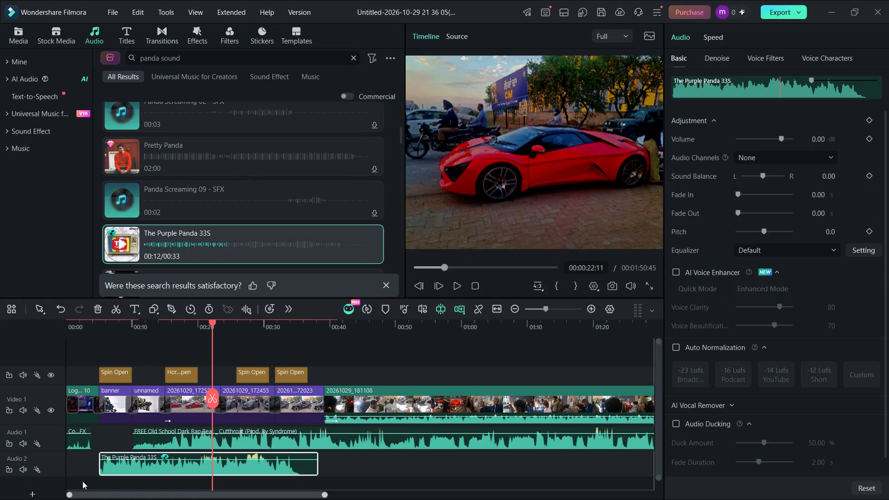
Trim The Purple Panda 33S to about 5 seconds to match the banner and move it onto Audio 1 before the rap beat.
drag(133, 464, 128, 464)
drag(315, 464, 130, 475)
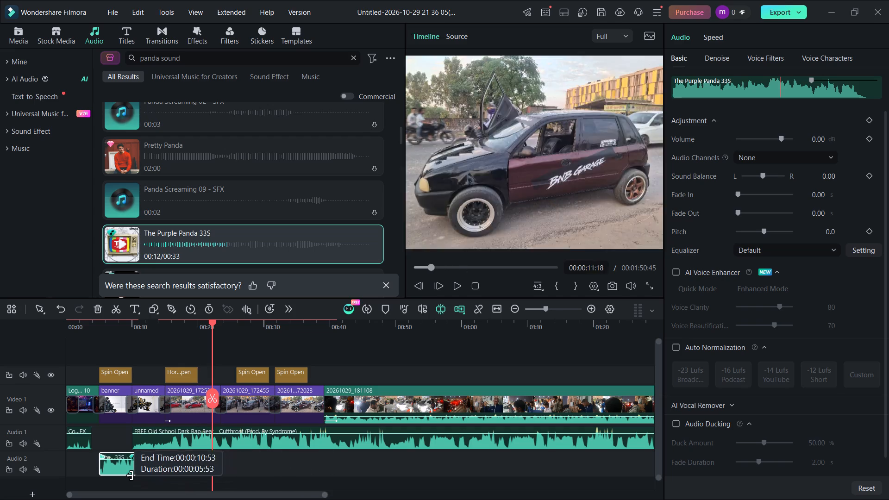
drag(130, 475, 127, 476)
drag(111, 468, 112, 437)
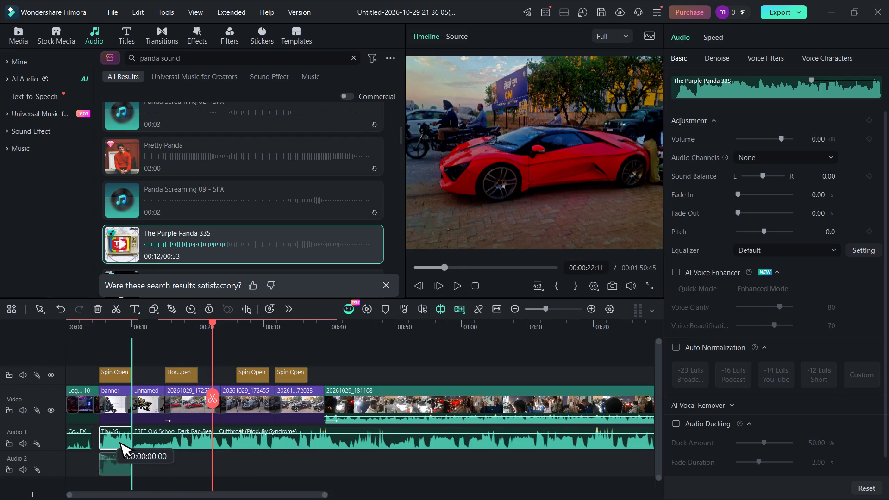
drag(112, 437, 112, 437)
Play the video from the beginning to check the intro and banner with their sounds.
click(103, 412)
double_click(92, 398)
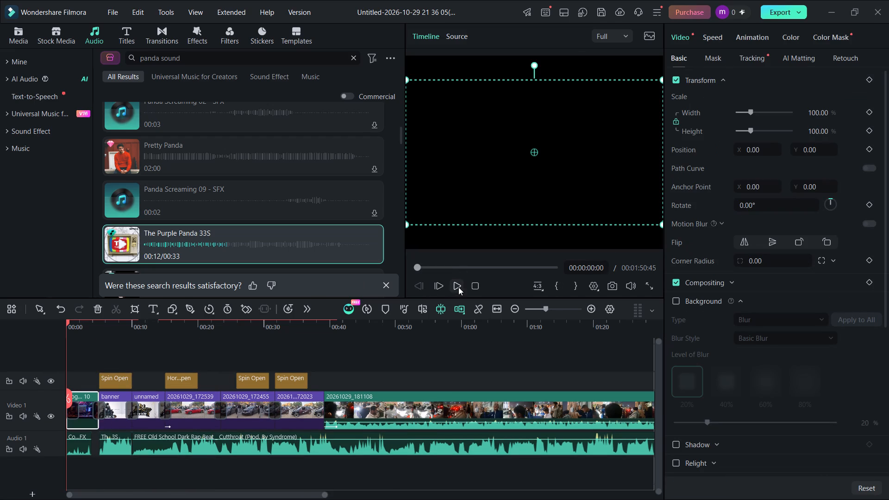
click(459, 287)
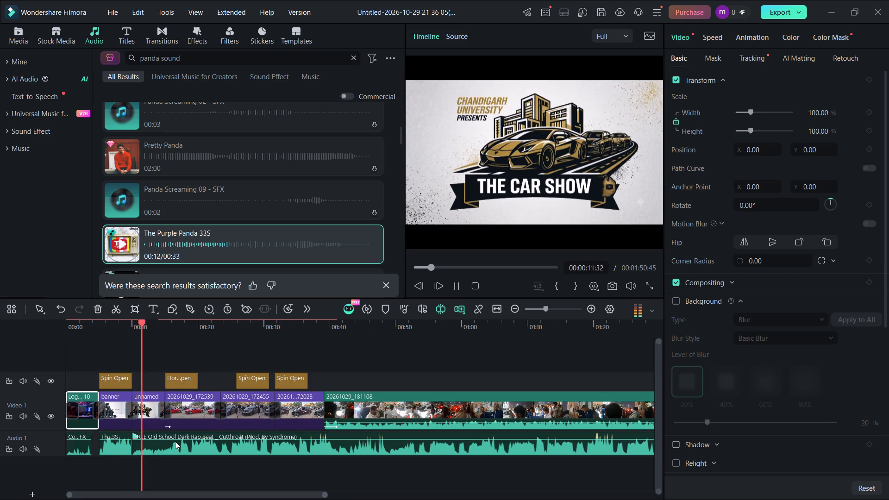
Extend the banner clip to a duration of about 10 seconds, shifting the following clips along.
drag(131, 391, 157, 397)
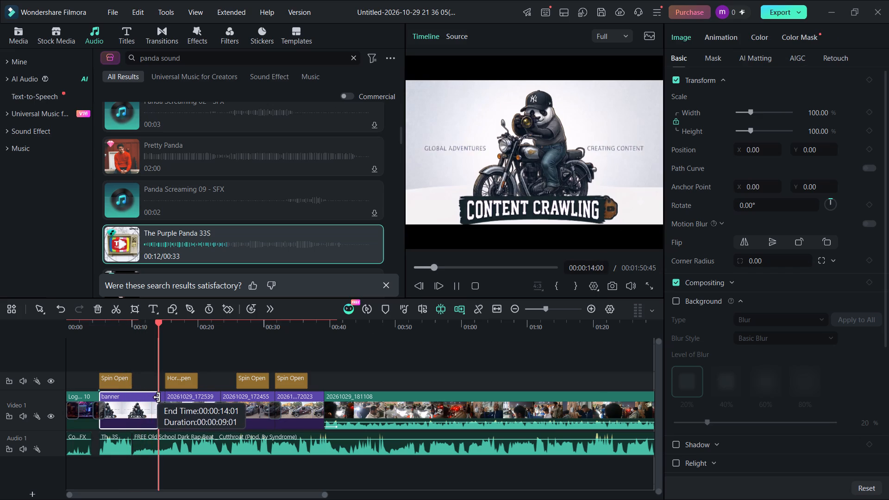
drag(157, 397, 161, 398)
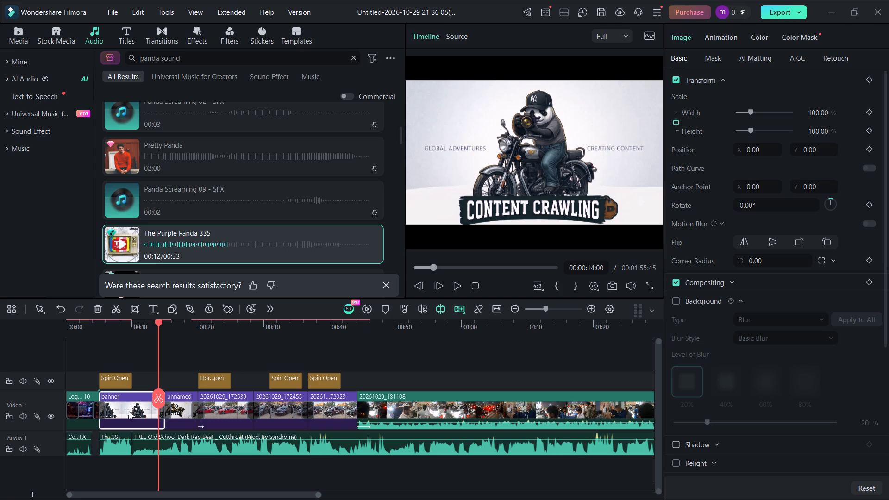
click(112, 406)
Extend The Purple Panda 33S to end at about 14 seconds and shift the rap beat music to start there.
click(119, 446)
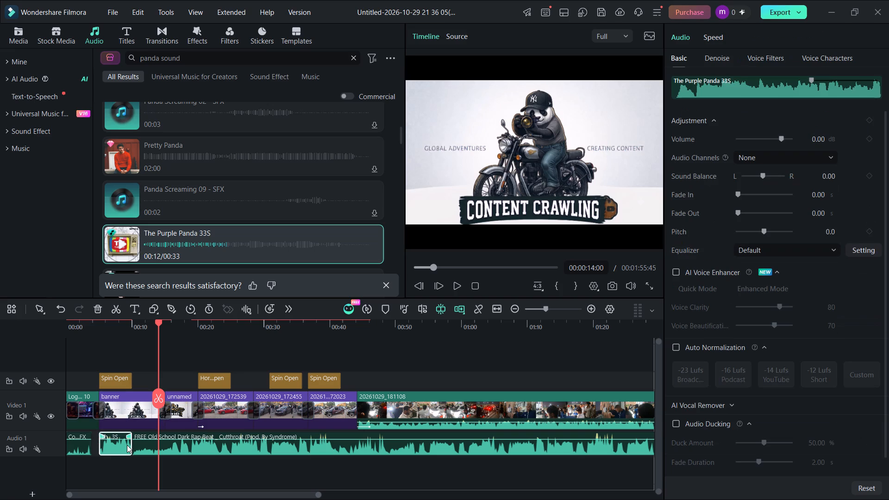
drag(130, 443, 157, 448)
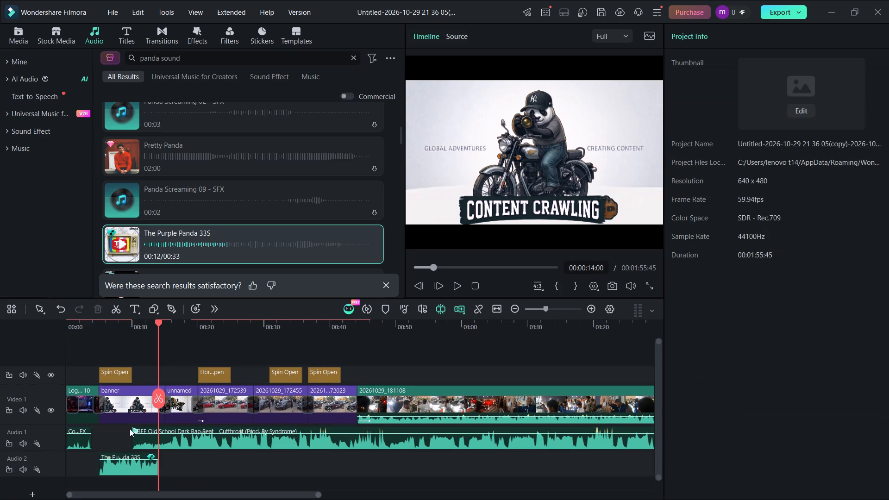
click(114, 404)
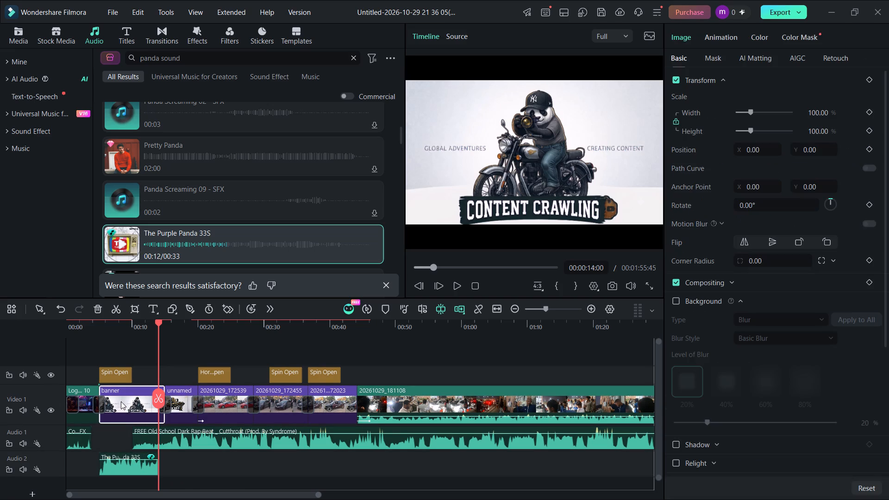
click(147, 442)
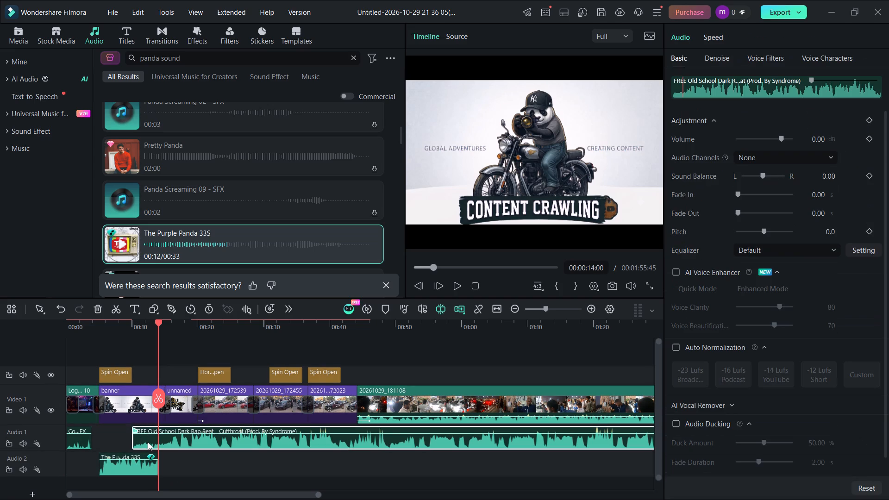
drag(250, 436, 279, 440)
Play the timeline from near the banner's start to check how its sound leads into the next image.
click(106, 407)
double_click(107, 407)
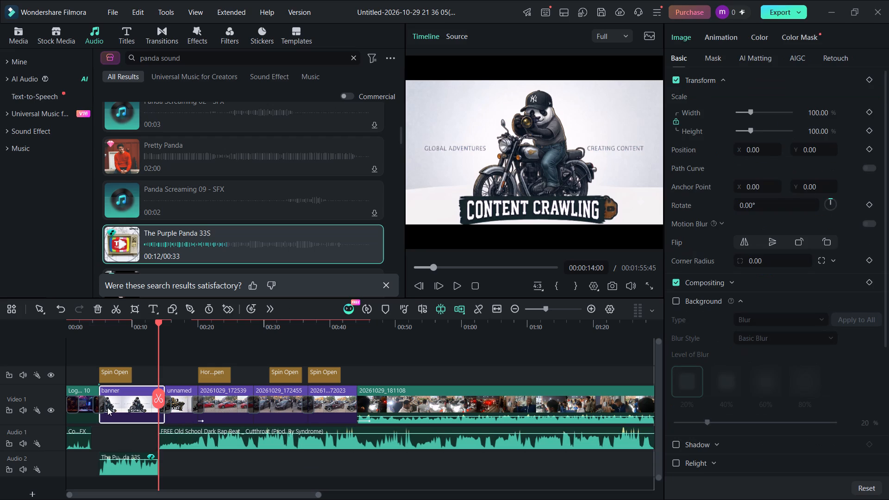
double_click(107, 407)
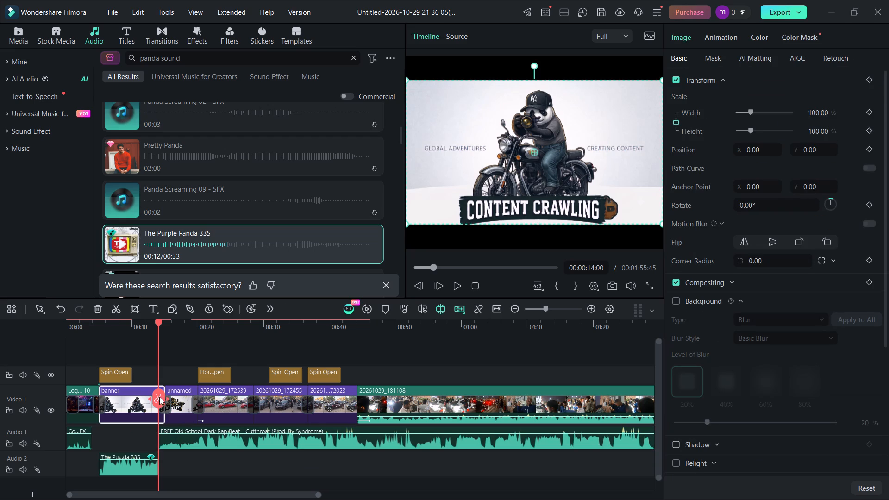
drag(157, 398, 111, 387)
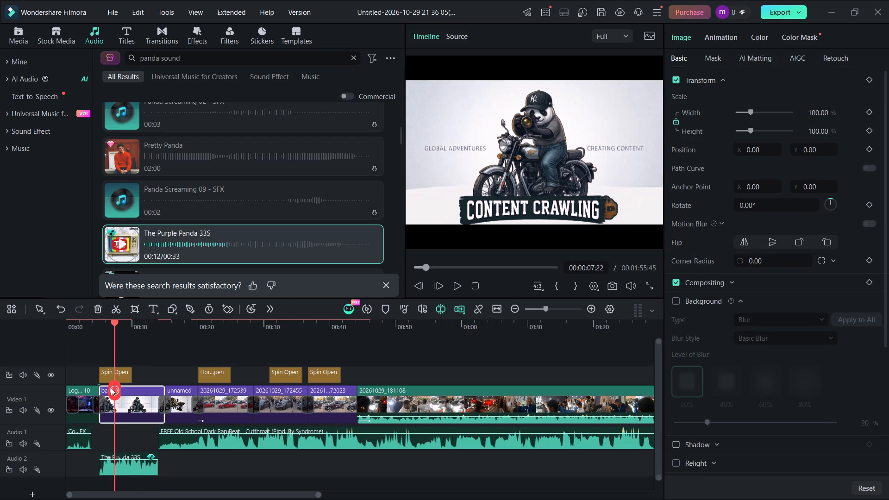
drag(111, 387, 102, 389)
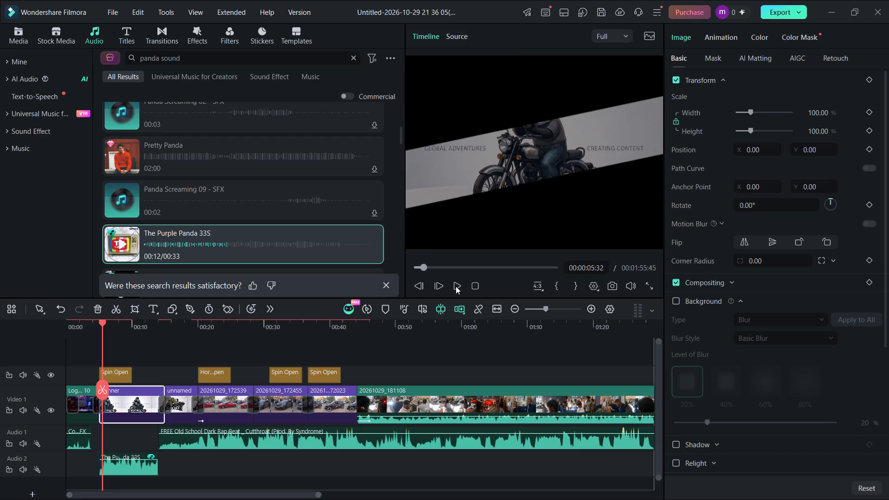
click(457, 287)
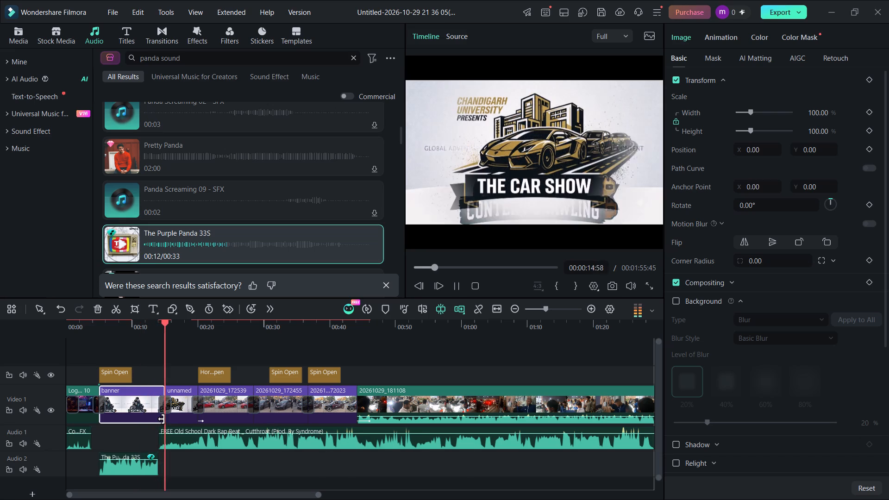
Shorten the banner clip to a duration of 00:00:07:55 and trim The Purple Panda 33S to end with it.
drag(163, 419, 149, 411)
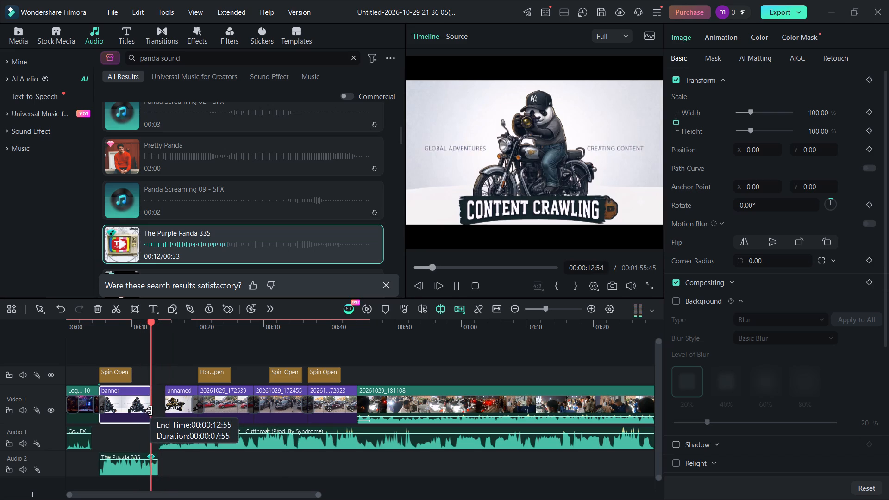
drag(149, 411, 150, 410)
click(154, 467)
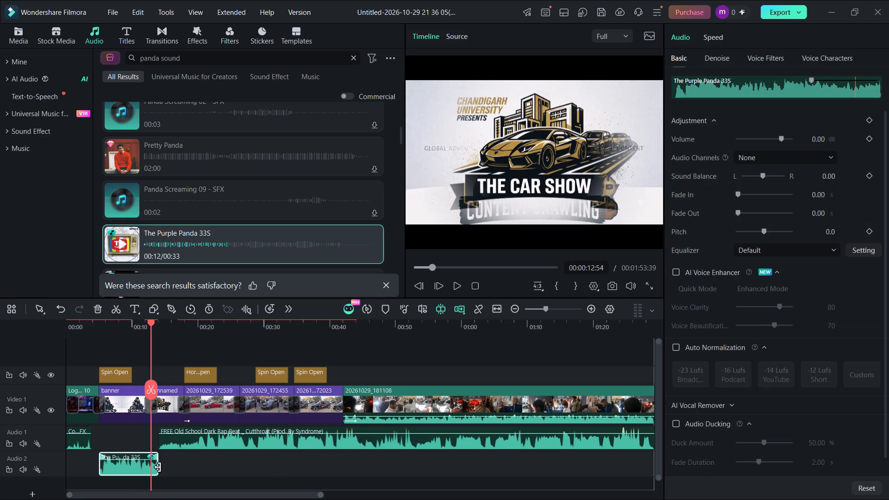
drag(158, 467, 153, 468)
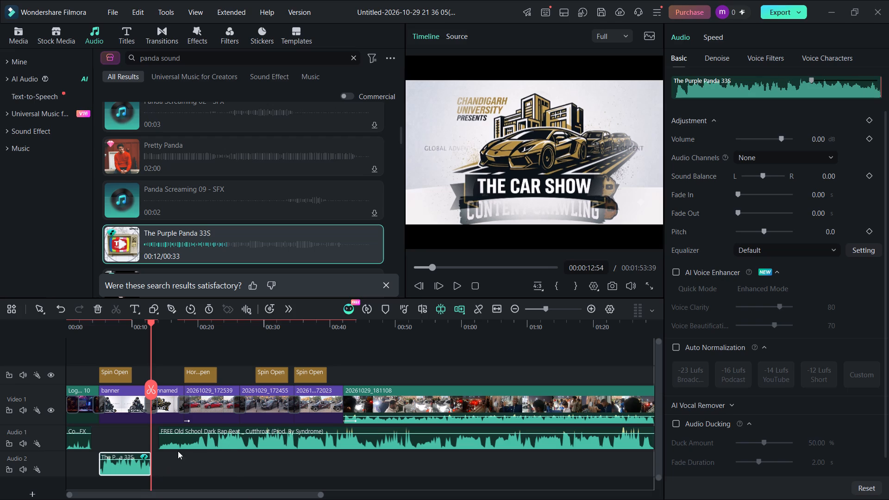
Play the timeline from 00:00:10:00 to check the transition and audio change between the banner and the car show image.
click(150, 408)
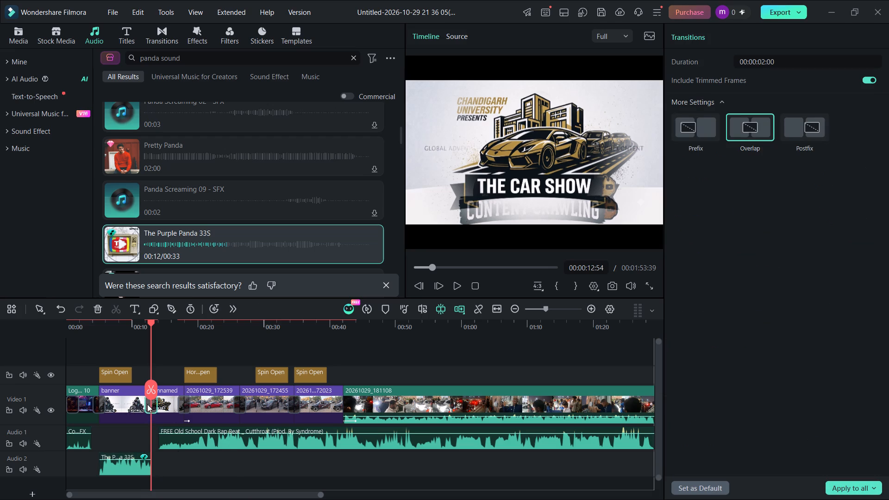
drag(156, 384, 149, 386)
drag(149, 386, 134, 388)
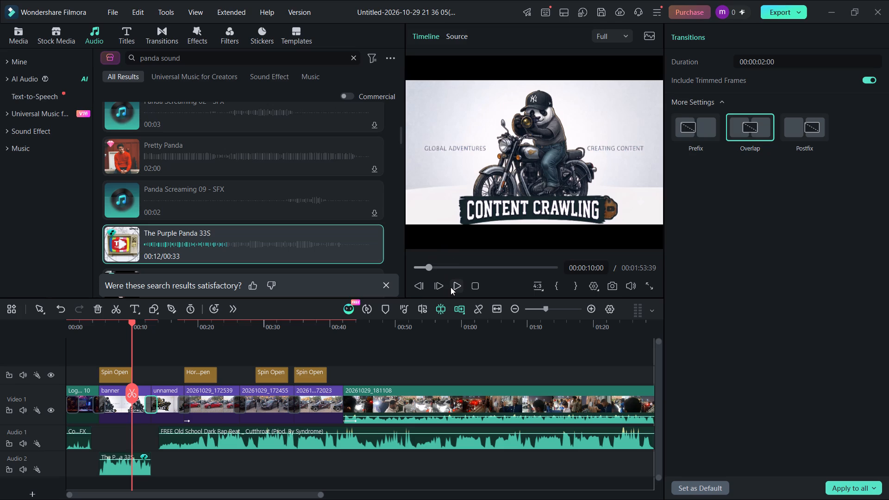
click(451, 287)
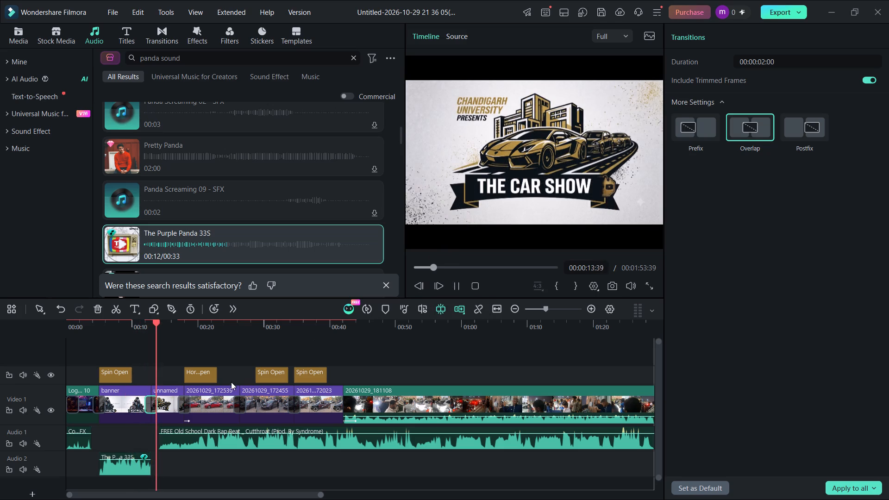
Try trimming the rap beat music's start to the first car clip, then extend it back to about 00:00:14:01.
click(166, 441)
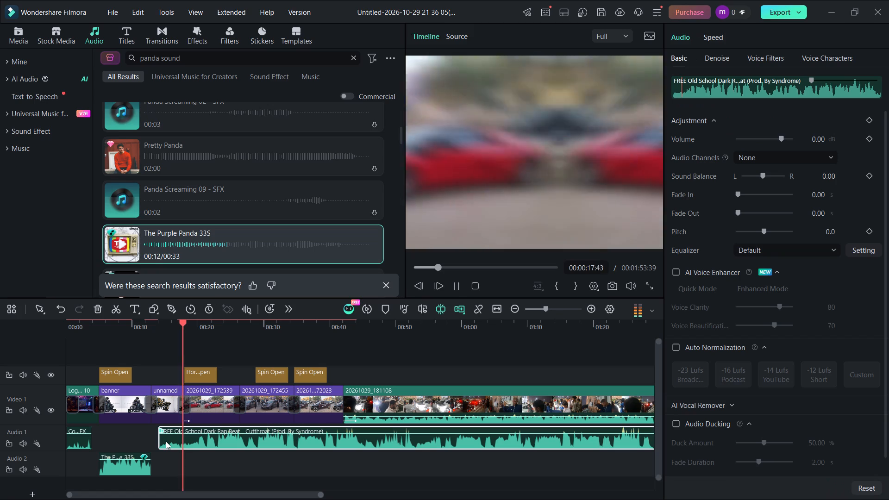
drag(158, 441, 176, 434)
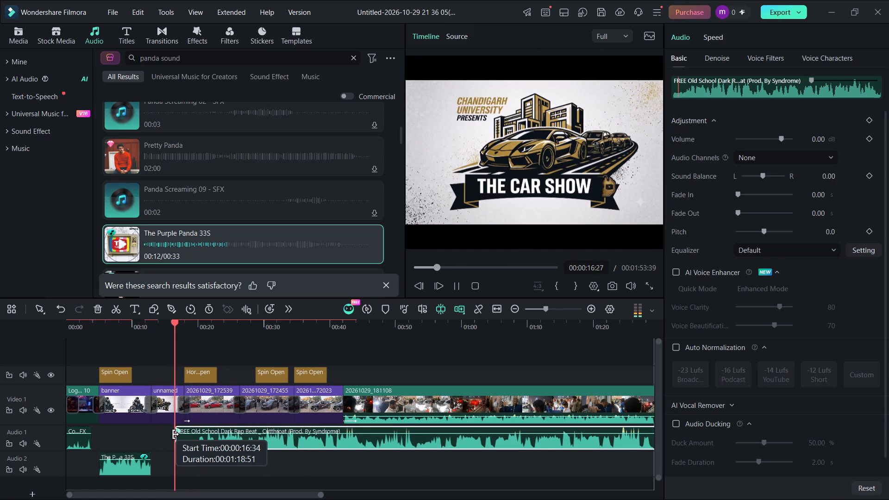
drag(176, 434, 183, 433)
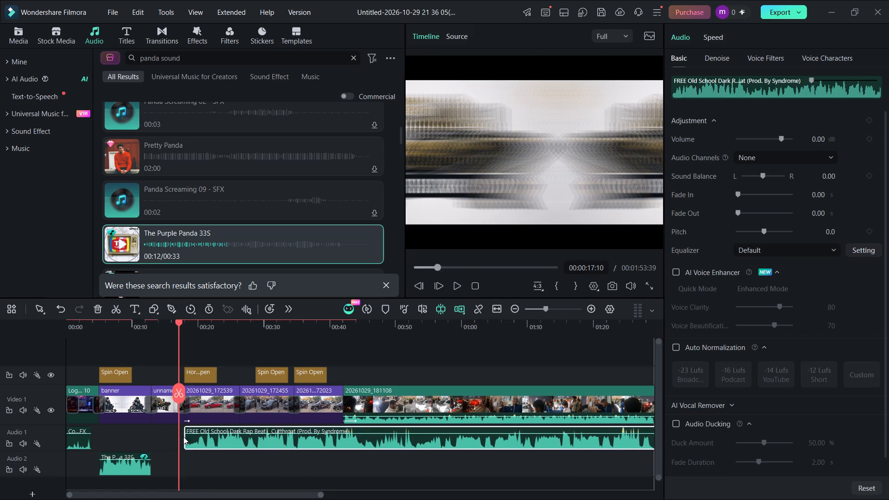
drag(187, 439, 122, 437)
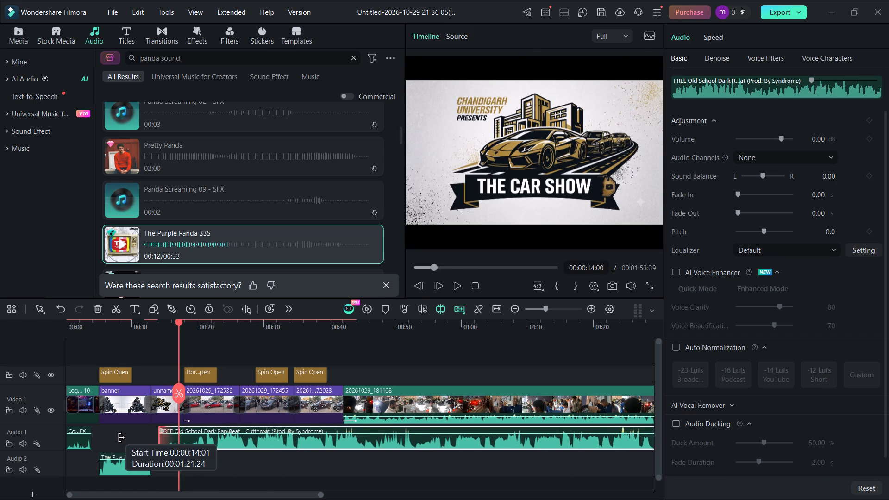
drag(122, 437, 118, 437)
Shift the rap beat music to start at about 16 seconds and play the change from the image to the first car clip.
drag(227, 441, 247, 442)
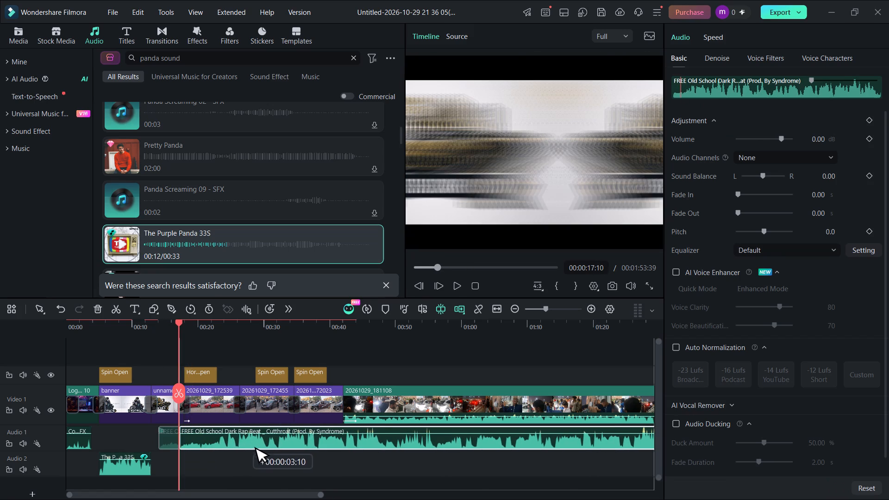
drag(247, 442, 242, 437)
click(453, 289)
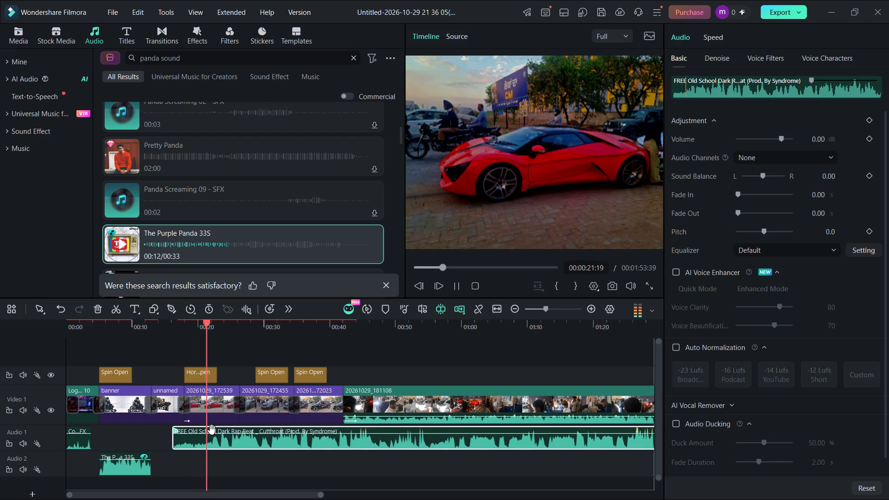
Trim the rap beat music's opening to about 21 seconds and shift it to start with clip 20261029_172539.
drag(175, 440, 189, 442)
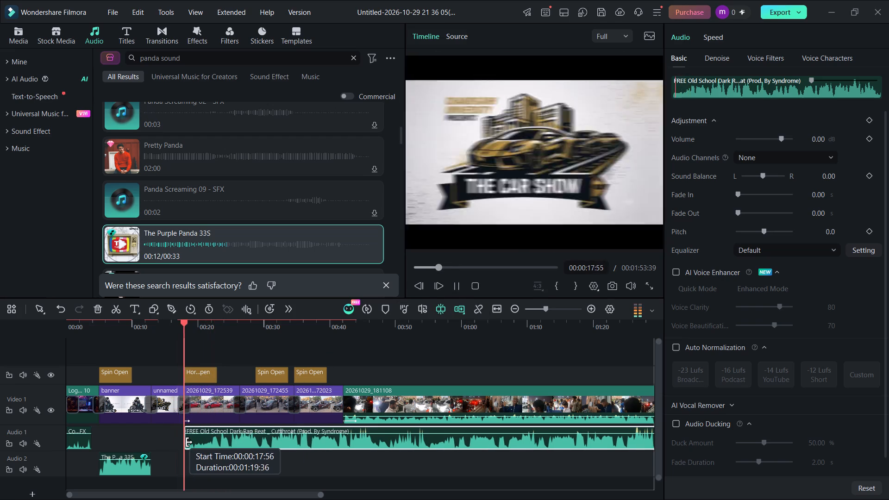
drag(189, 442, 198, 454)
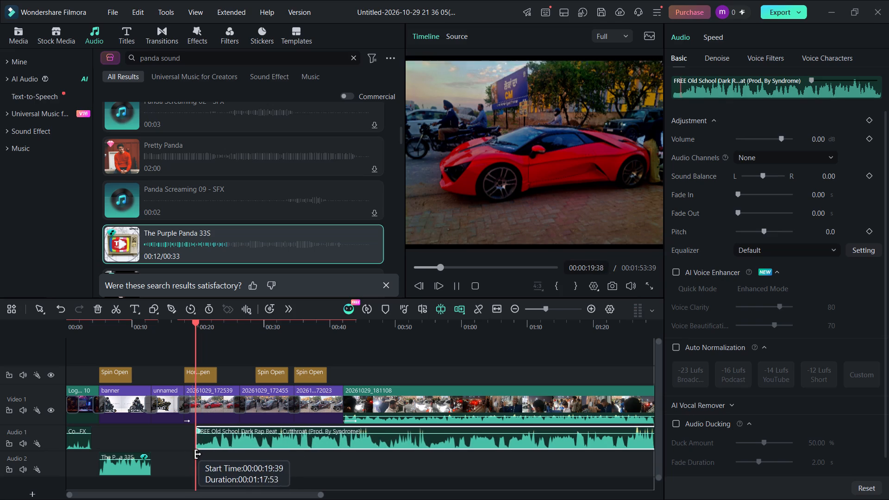
drag(198, 454, 205, 448)
drag(225, 439, 202, 439)
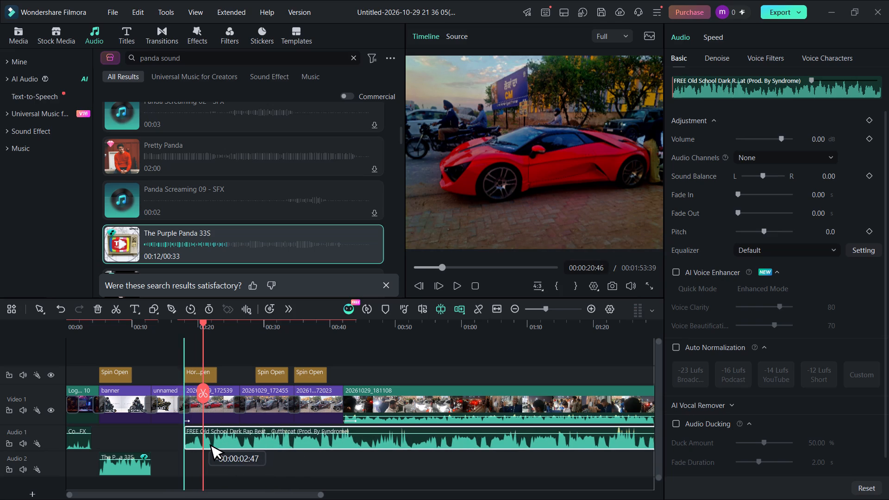
drag(202, 439, 207, 438)
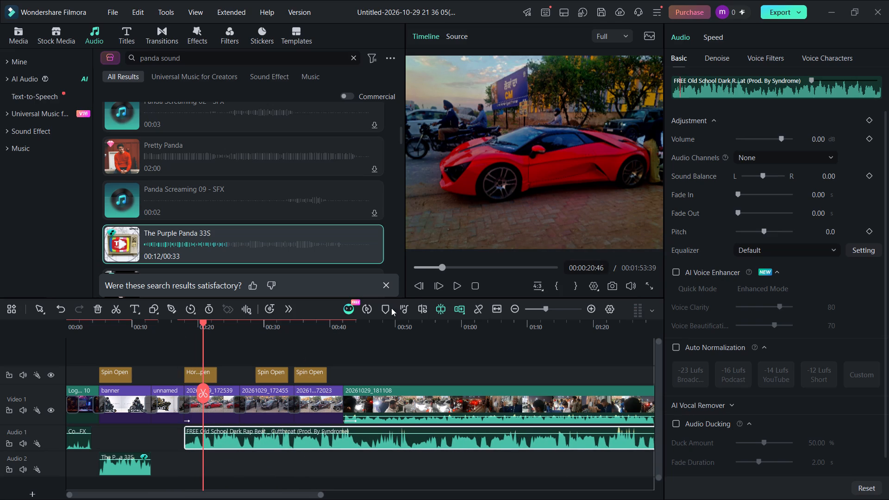
Play the timeline from 00:00:14:28 to check how the rap beat music starts with the first car clip.
drag(202, 396, 162, 391)
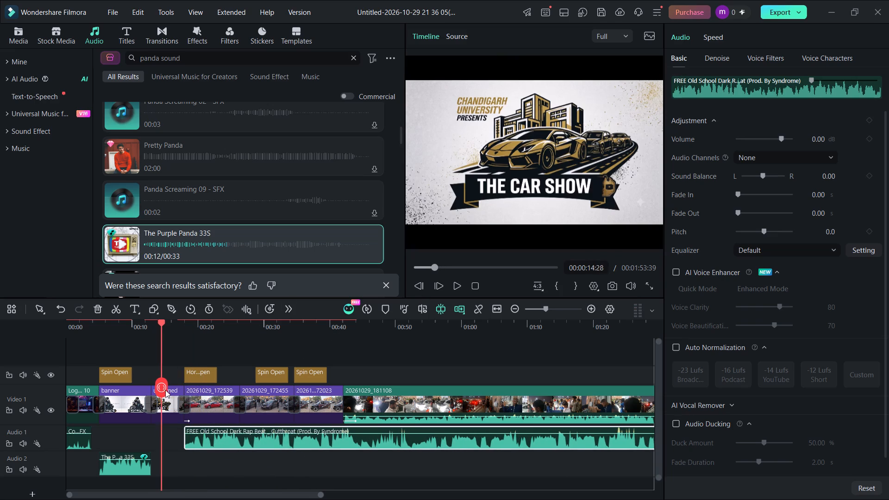
click(460, 285)
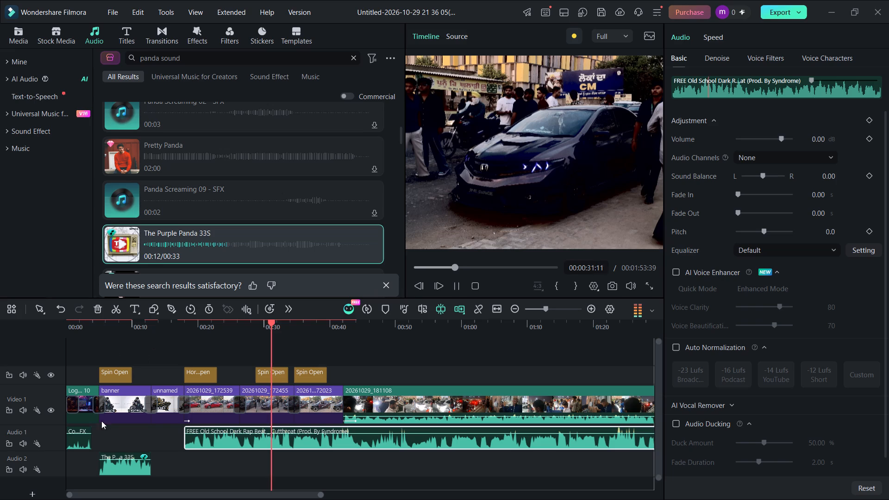
Move The Purple Panda 33S from Audio 2 to Audio 1, keeping it aligned under the banner clip.
drag(130, 471, 131, 442)
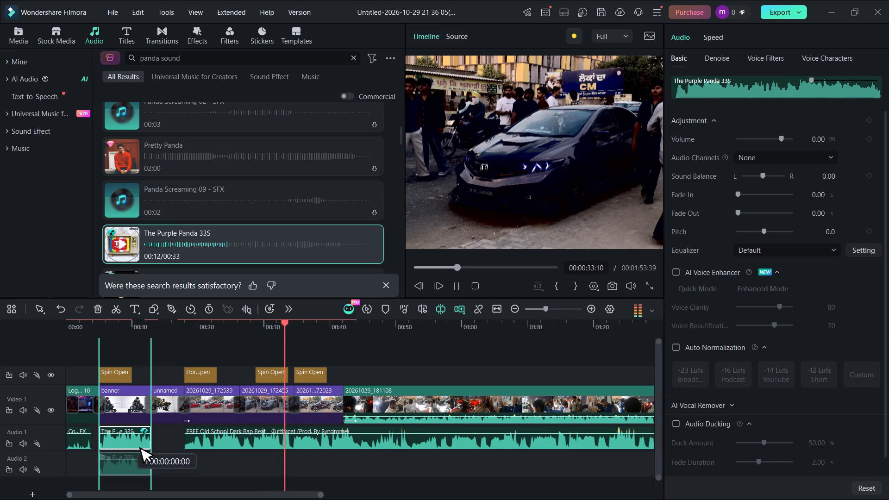
drag(131, 442, 132, 441)
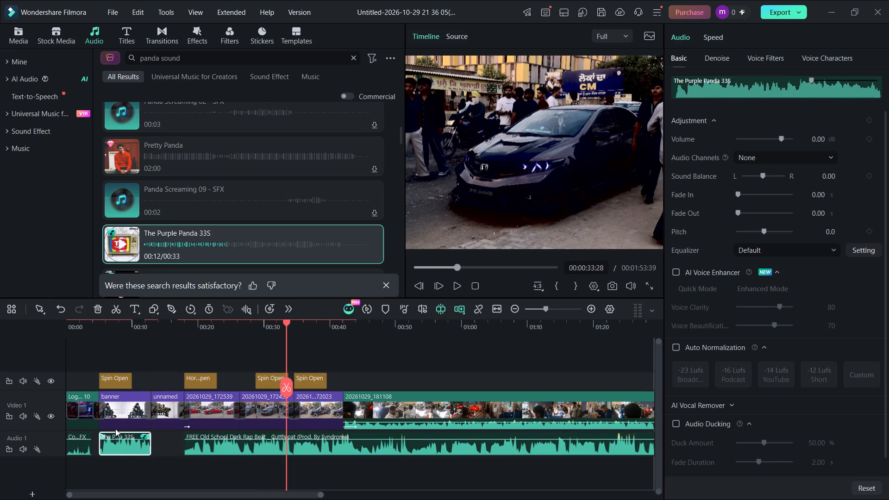
Play the timeline from its beginning through to clip 20261029_181108 to review the picture and audio together.
click(82, 404)
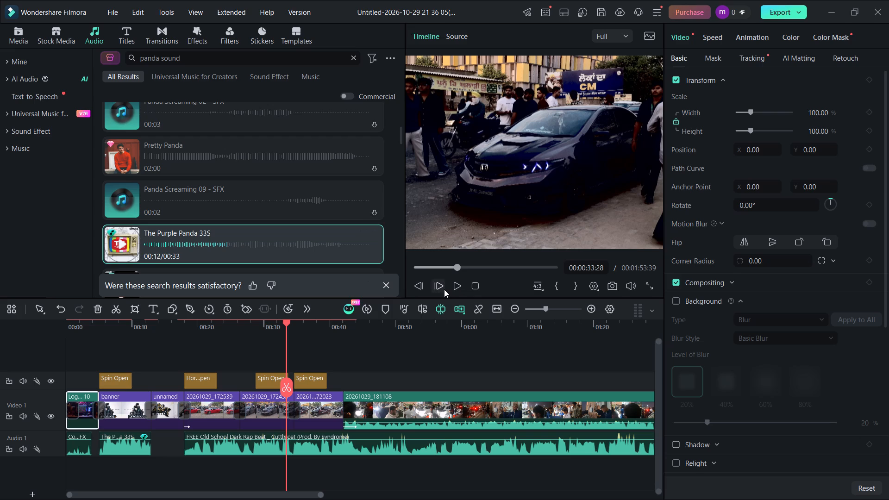
click(456, 281)
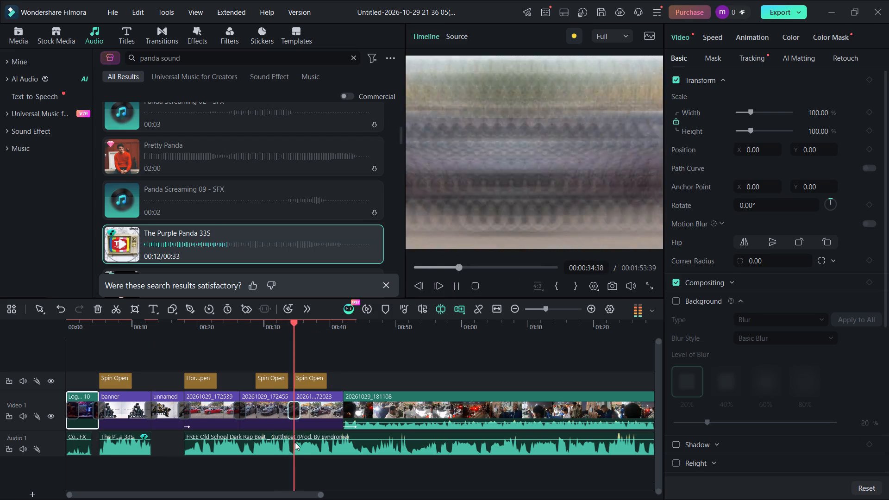
drag(302, 320, 113, 324)
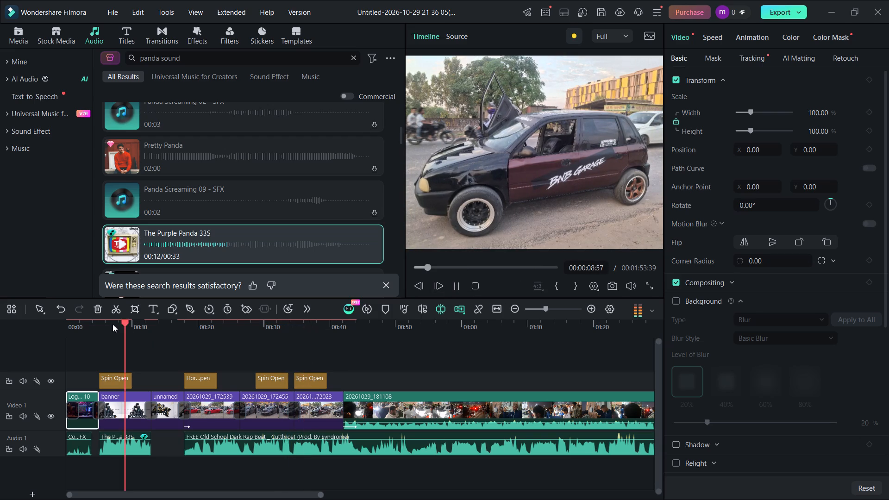
drag(113, 324, 38, 319)
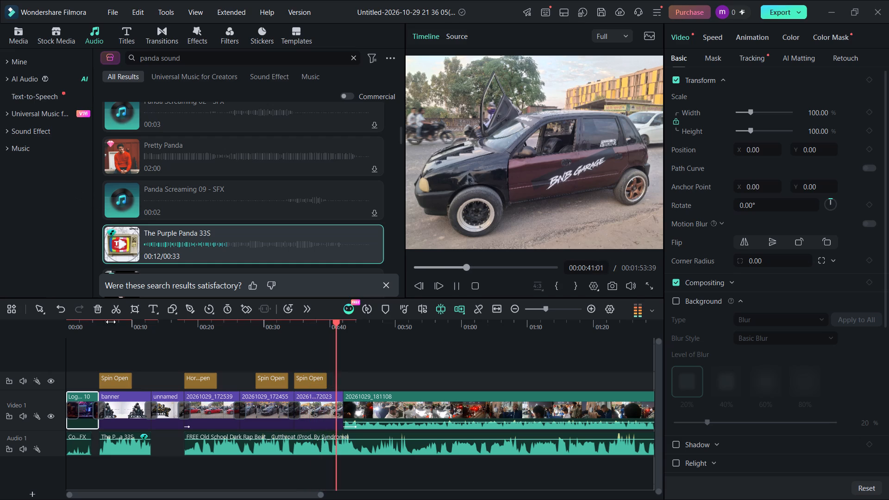
click(85, 351)
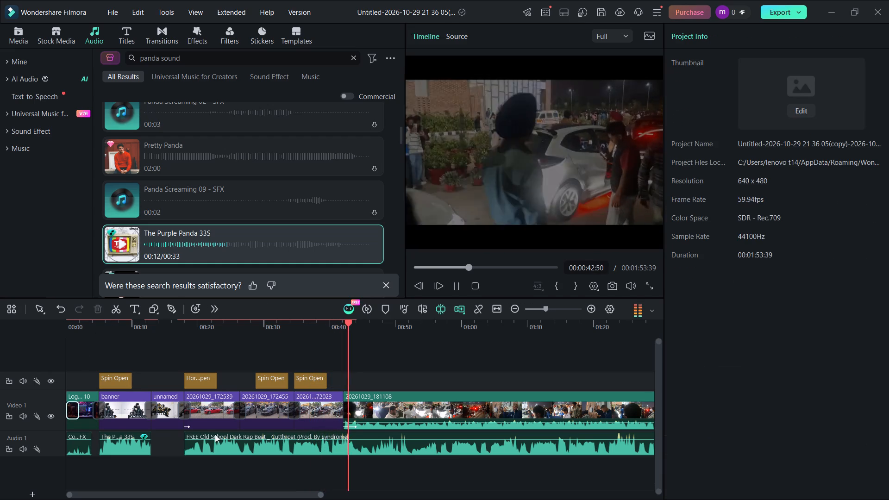
Solo the Video 1 track, play clip 20261029_181108 to hear its own sound, and turn the solo off.
click(37, 417)
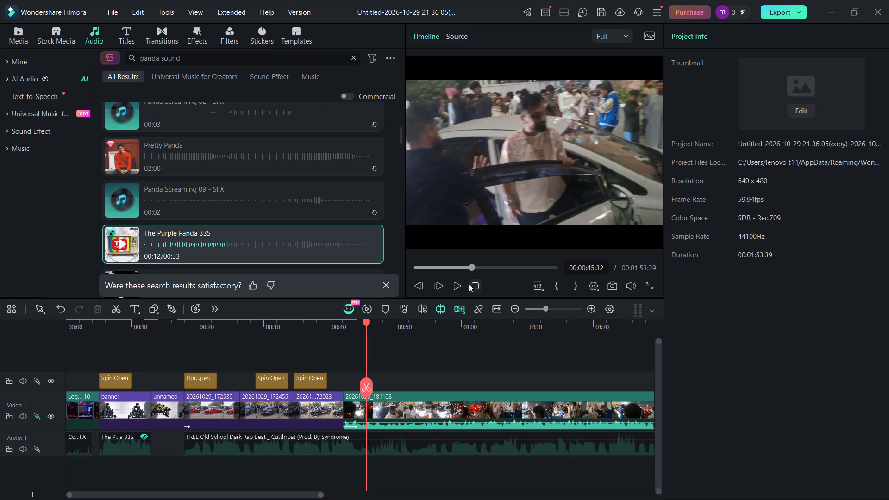
click(452, 288)
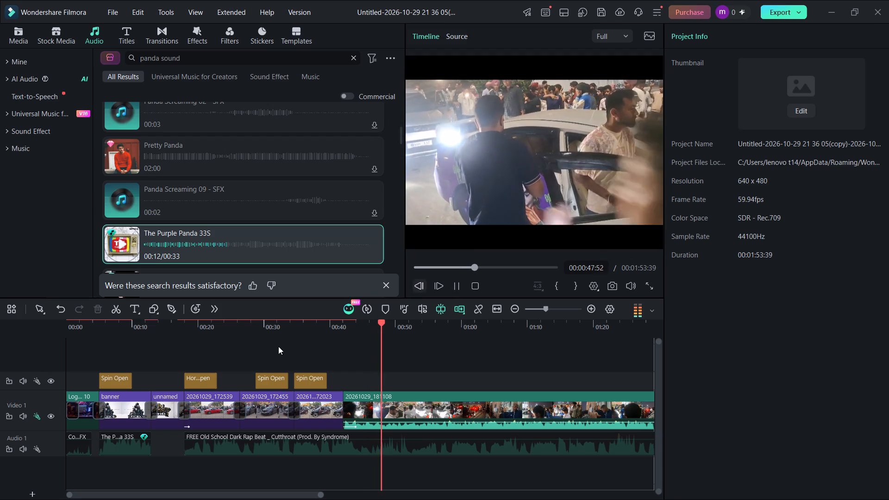
click(37, 418)
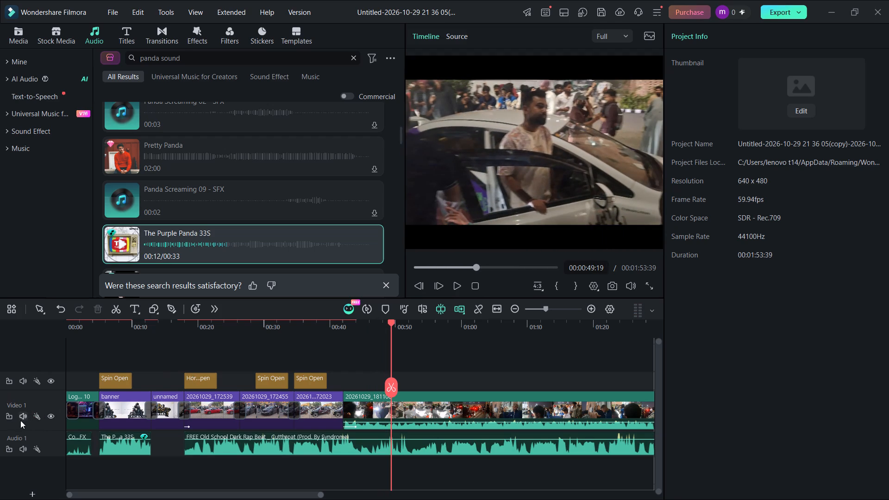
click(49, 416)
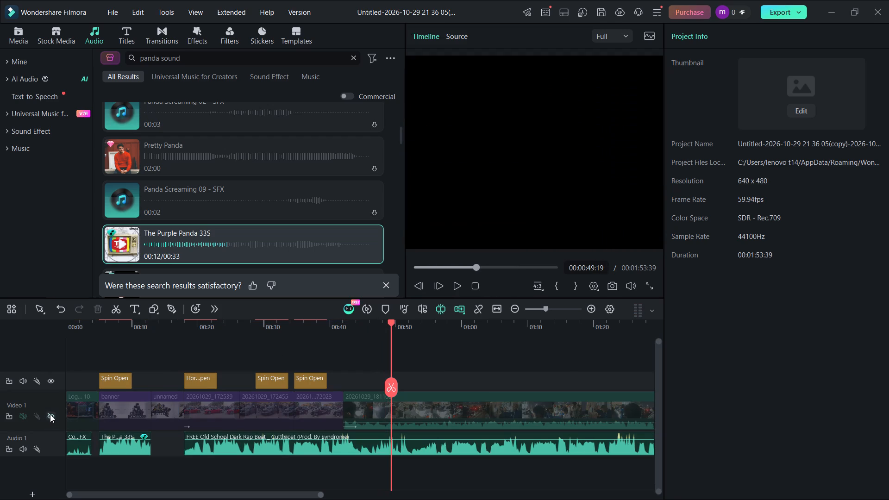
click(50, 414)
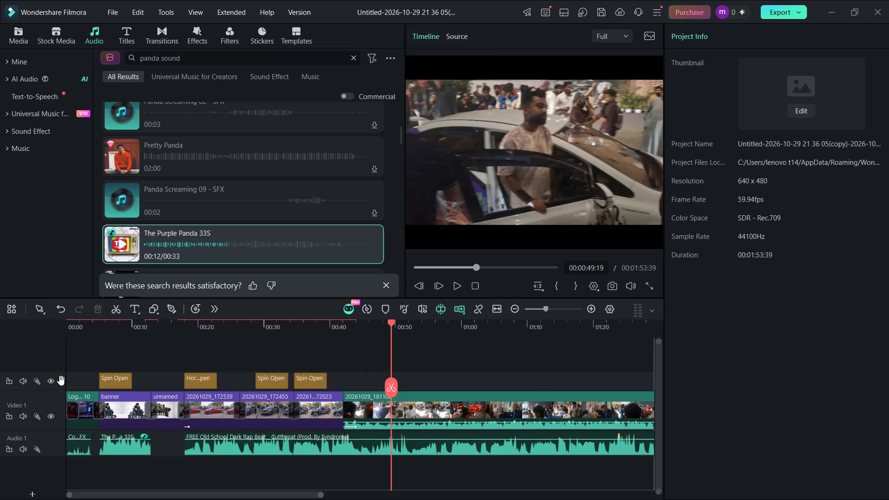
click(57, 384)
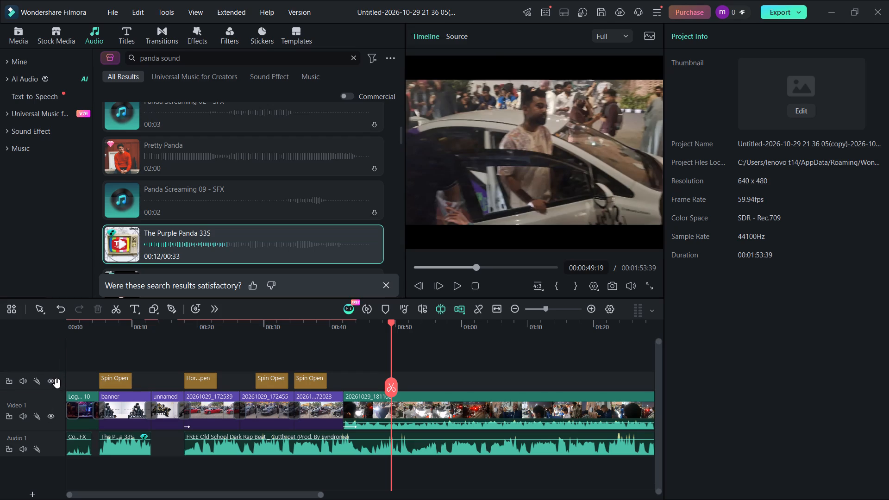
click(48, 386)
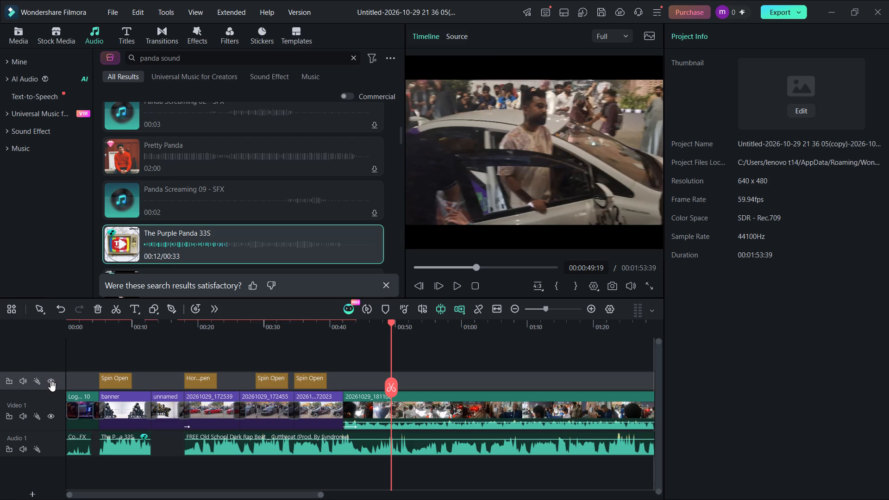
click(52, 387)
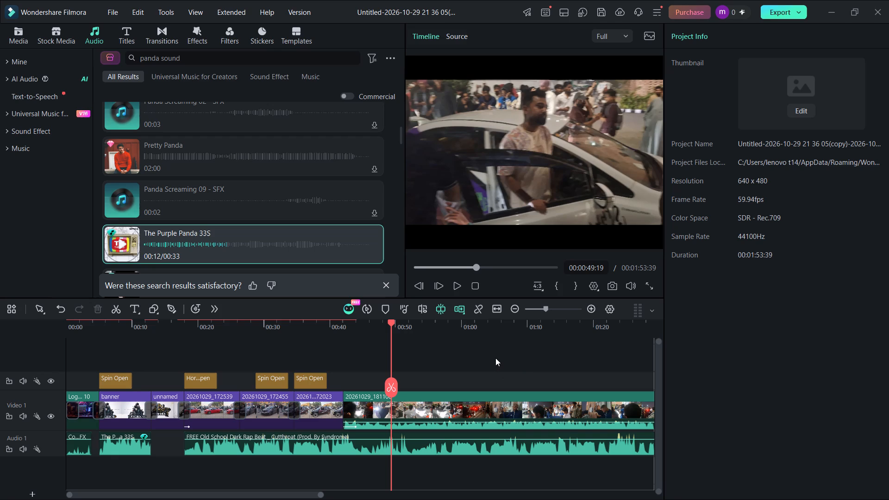
Trim the rap beat music's end to where clip 20261029_181108 begins, at about 42 seconds.
click(421, 451)
scroll(424, 454, down, 1)
drag(270, 497, 272, 499)
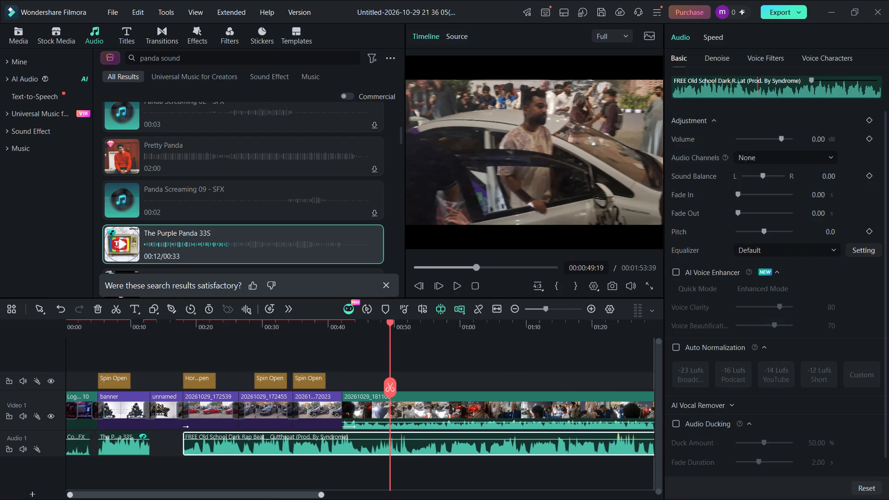
drag(272, 499, 376, 495)
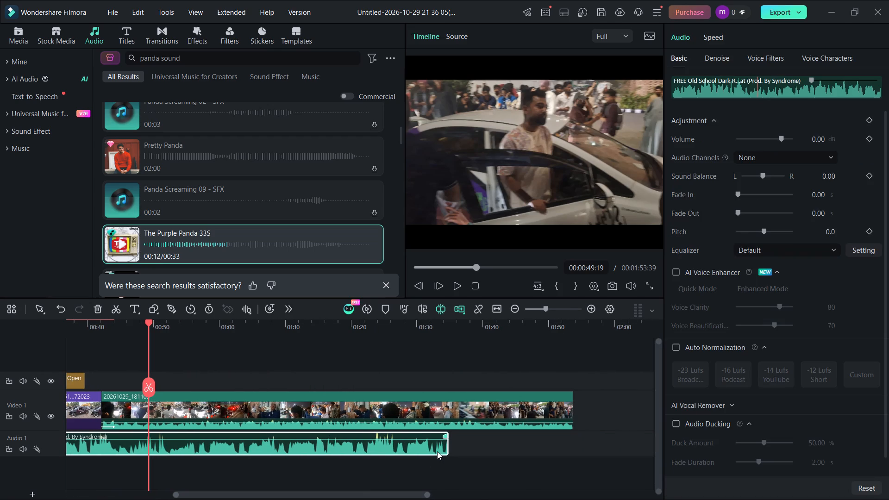
drag(446, 445, 120, 441)
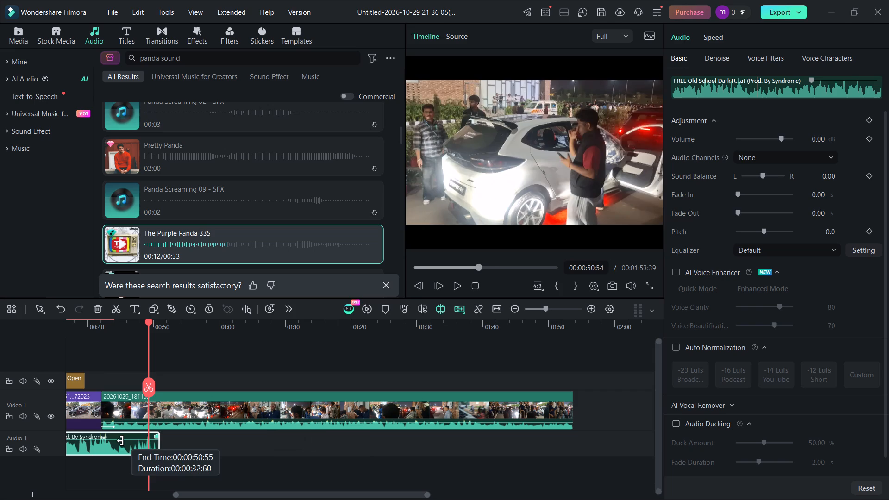
drag(120, 441, 101, 445)
drag(398, 451, 493, 449)
drag(371, 499, 94, 478)
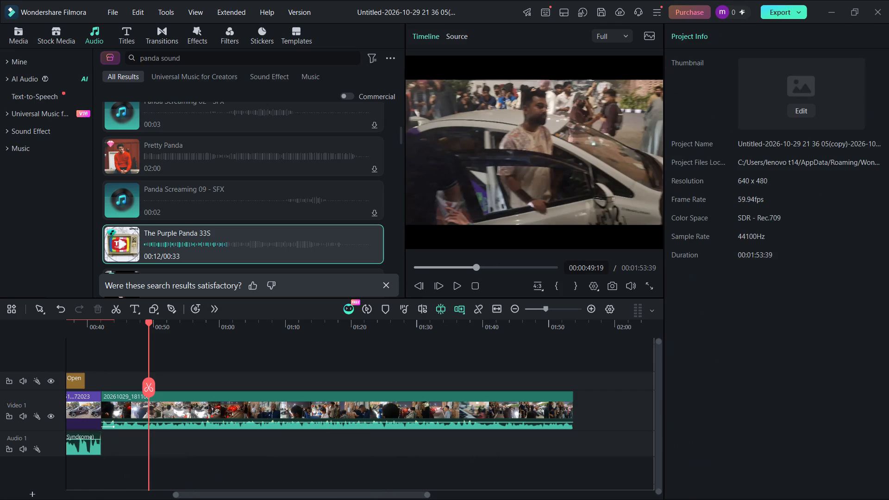
click(218, 489)
drag(227, 494, 68, 482)
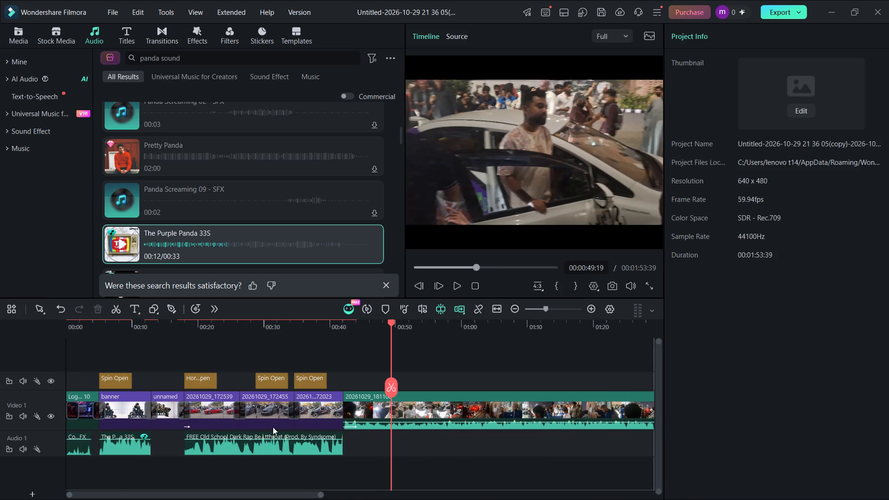
Play the timeline from the start of the unnamed image clip into clip 20261029_181108 to review picture and music.
click(171, 409)
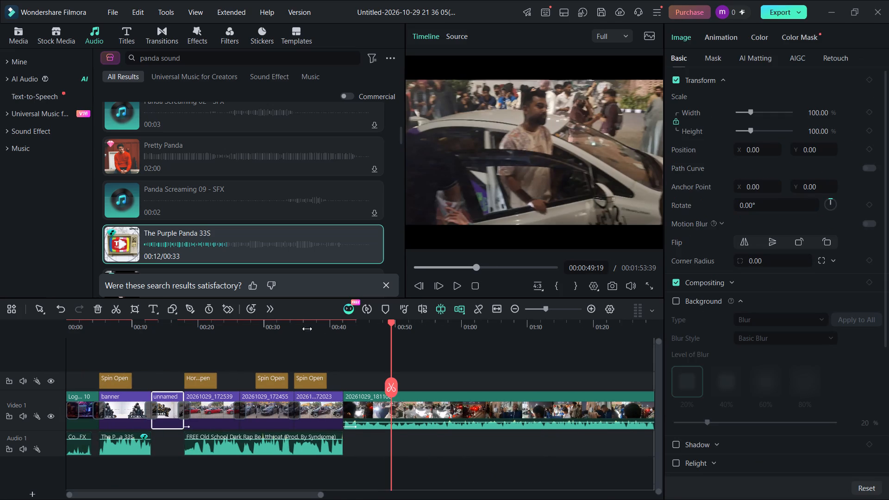
click(165, 411)
double_click(165, 411)
click(465, 287)
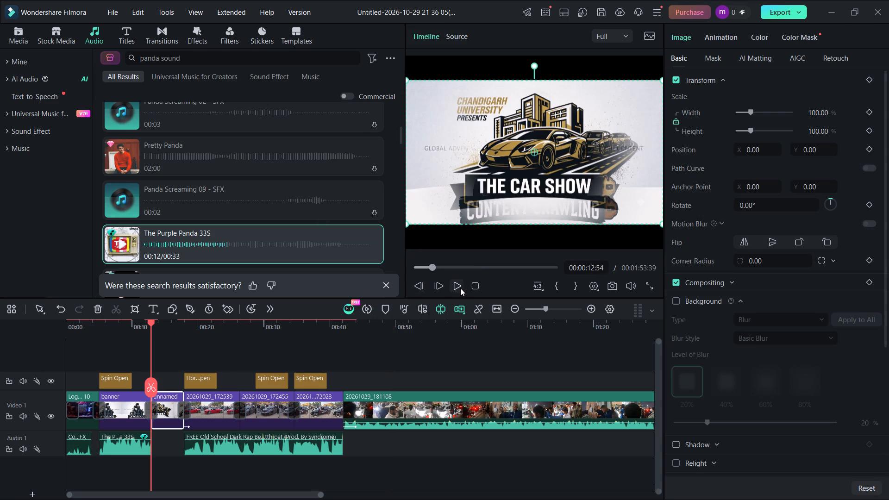
click(460, 288)
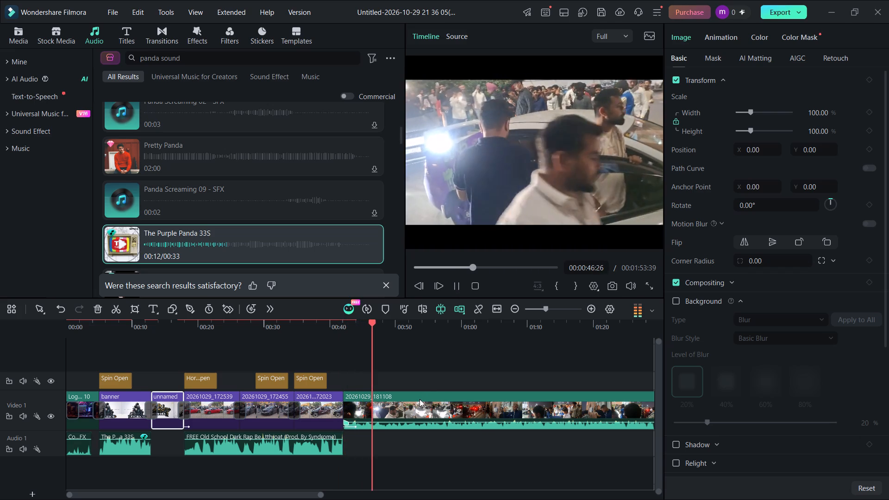
click(386, 411)
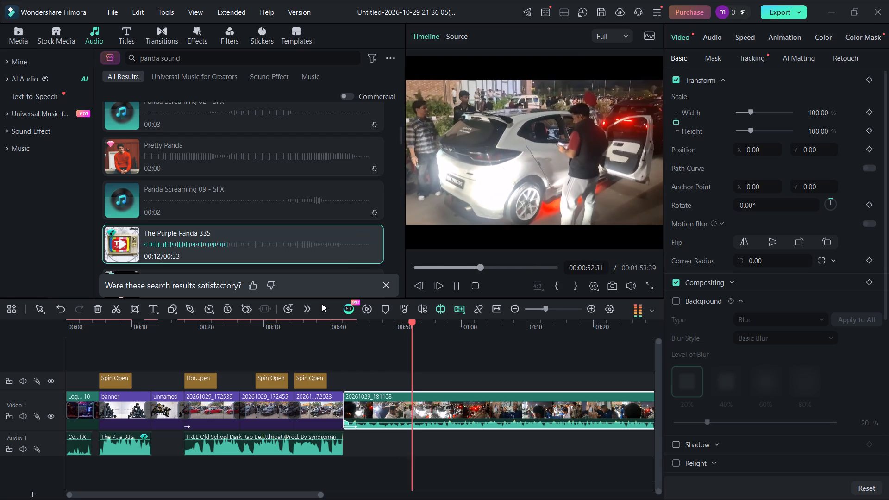
Open the project's media folder and bring the unused car show video clips into view.
click(23, 37)
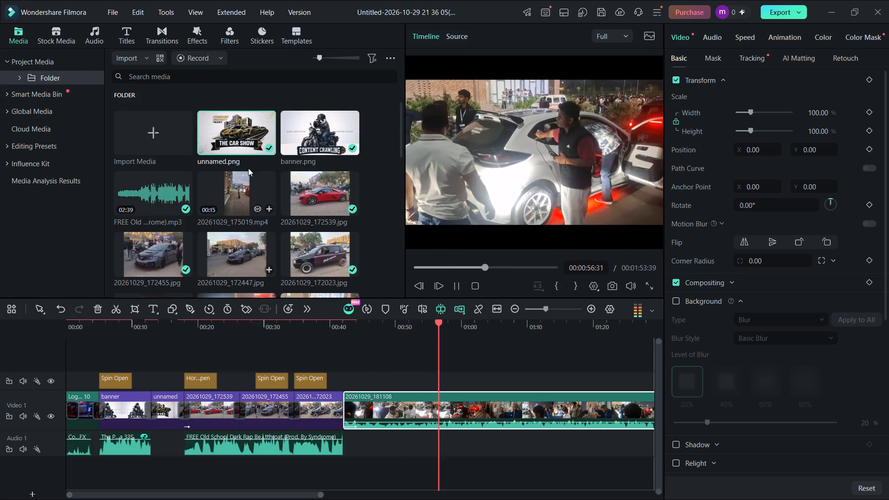
scroll(271, 254, down, 1)
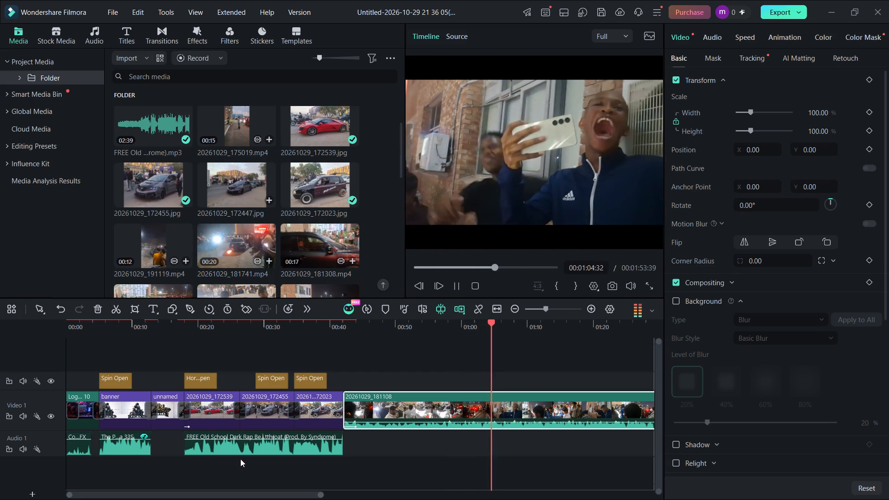
Place the rap beat music on an audio track separate from the other sounds, aligned under the car photos from clip 20261029_172539.
drag(238, 444, 347, 449)
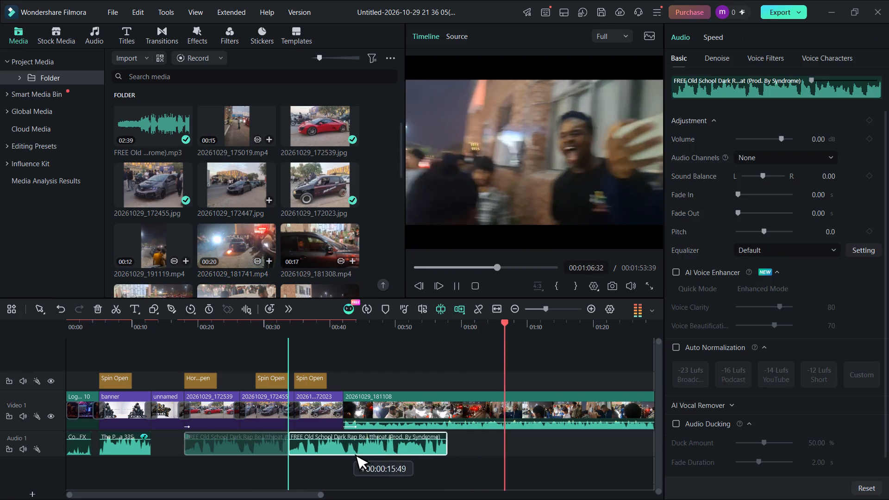
drag(347, 449, 576, 448)
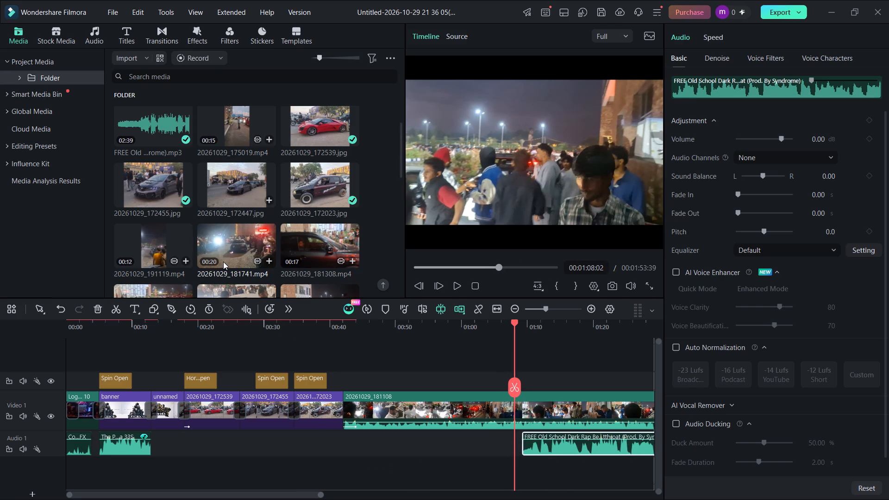
drag(604, 448, 463, 429)
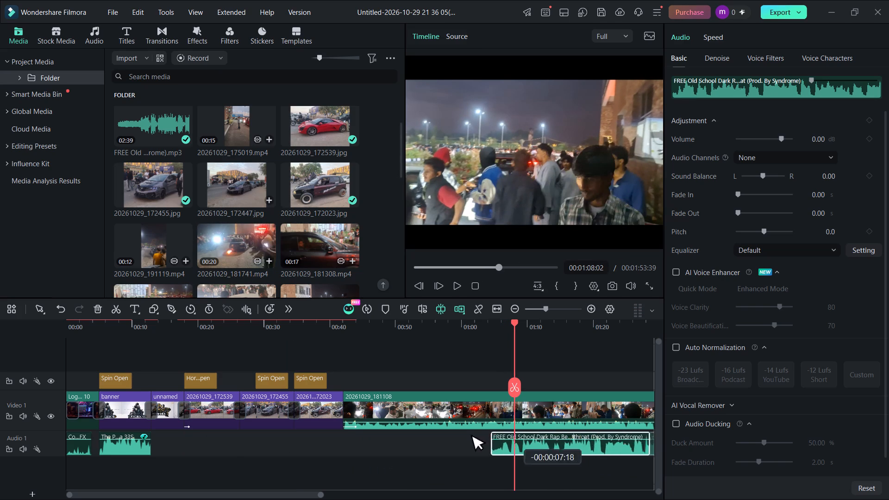
drag(463, 429, 266, 424)
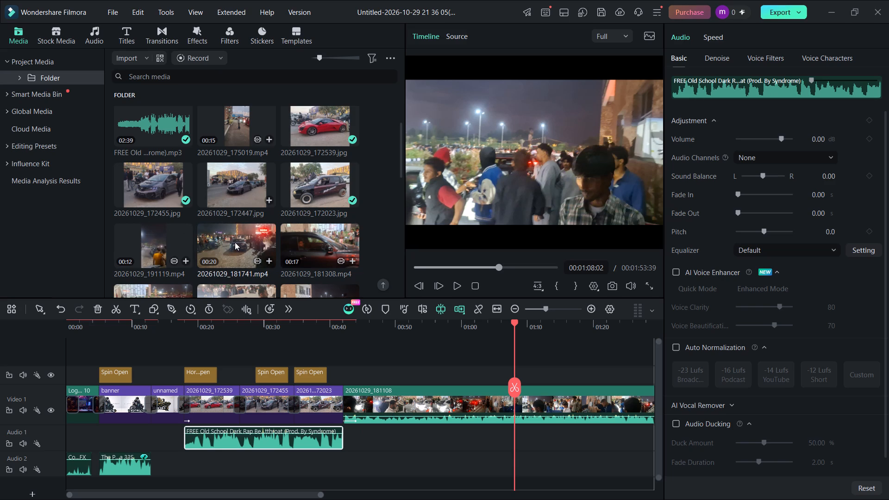
Insert 20261029_181741.mp4 between clips 20261029_172023 and 20261029_181108, matching the project settings to the media at 1920x1080 50fps.
drag(232, 241, 331, 406)
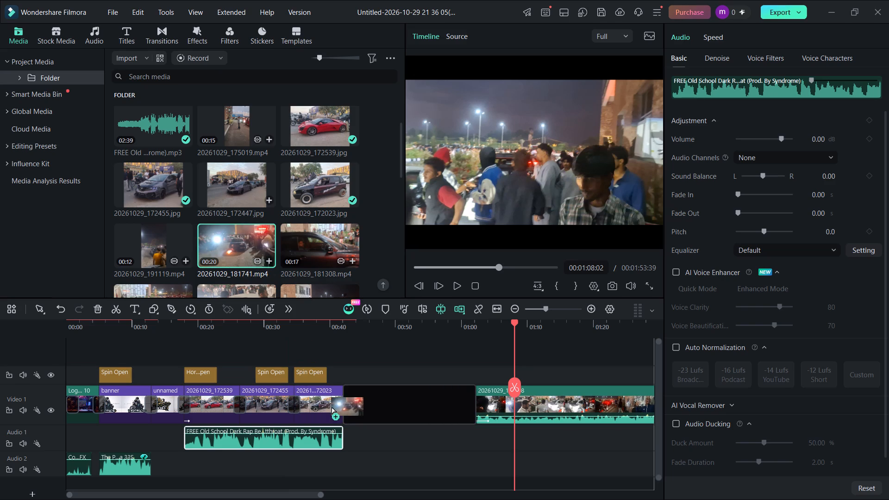
drag(331, 406, 369, 406)
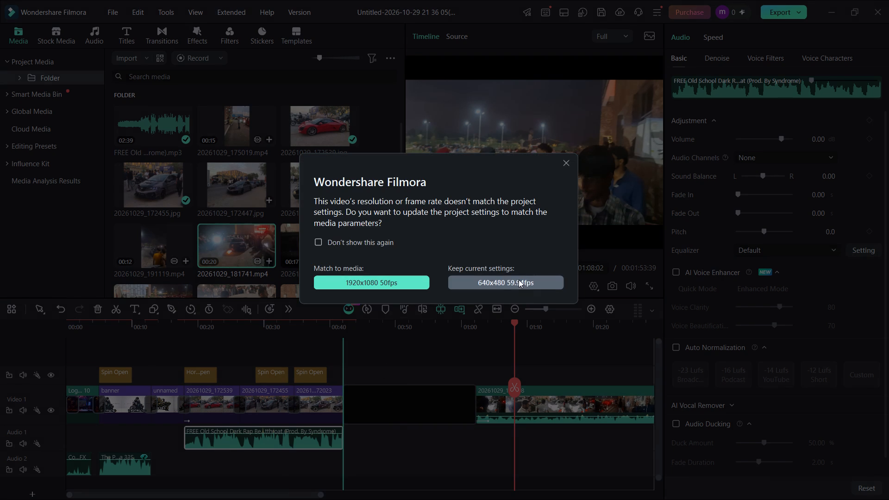
click(377, 280)
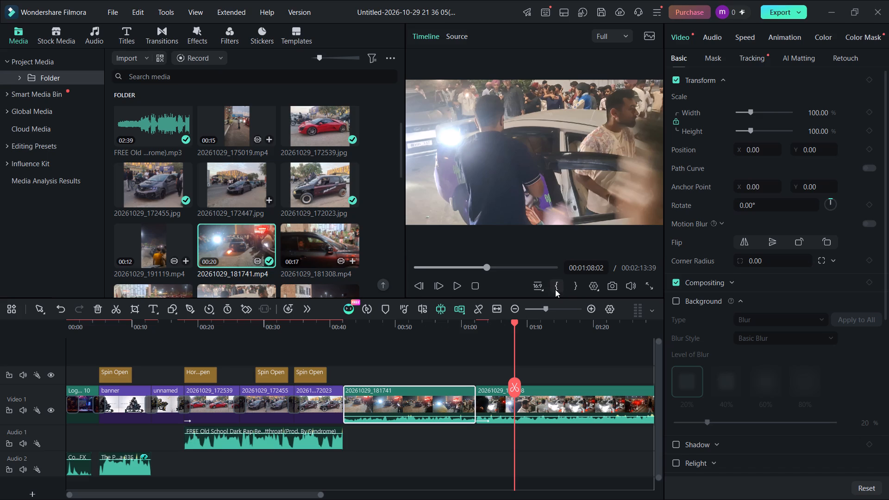
Play the timeline full screen from its beginning into clip 20261029_181741 to review the video, and exit full screen.
click(650, 288)
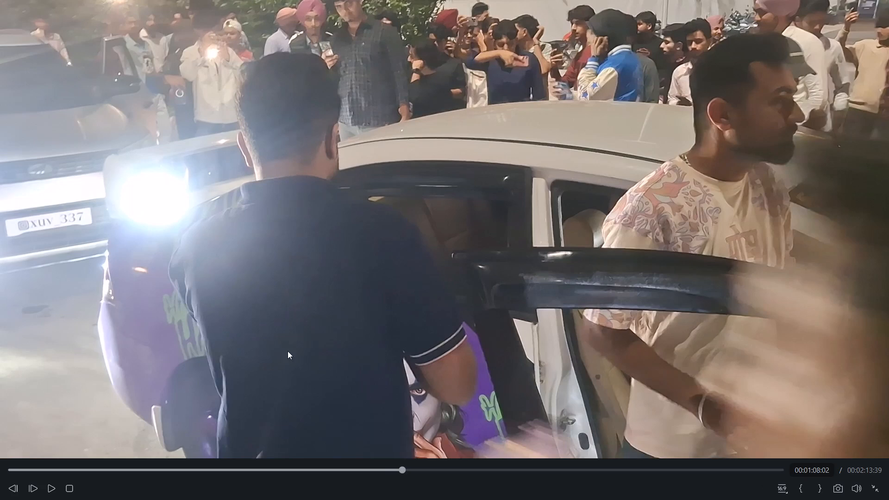
drag(404, 467, 0, 436)
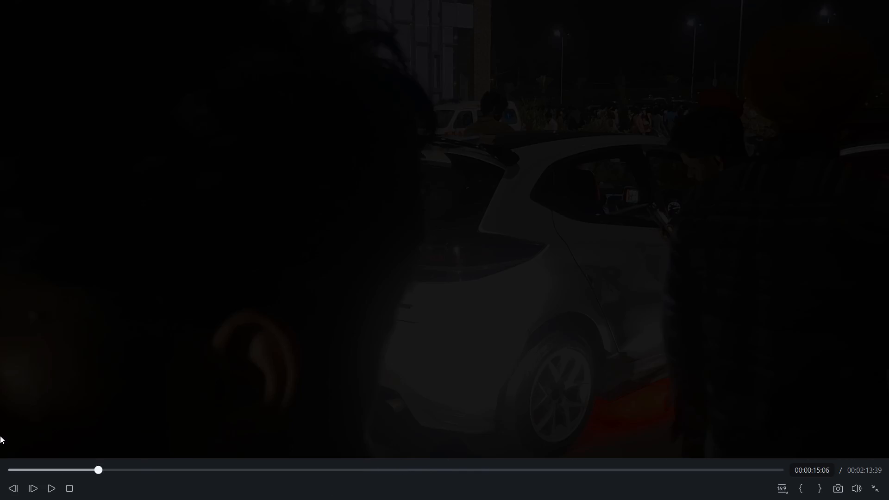
drag(0, 436, 5, 438)
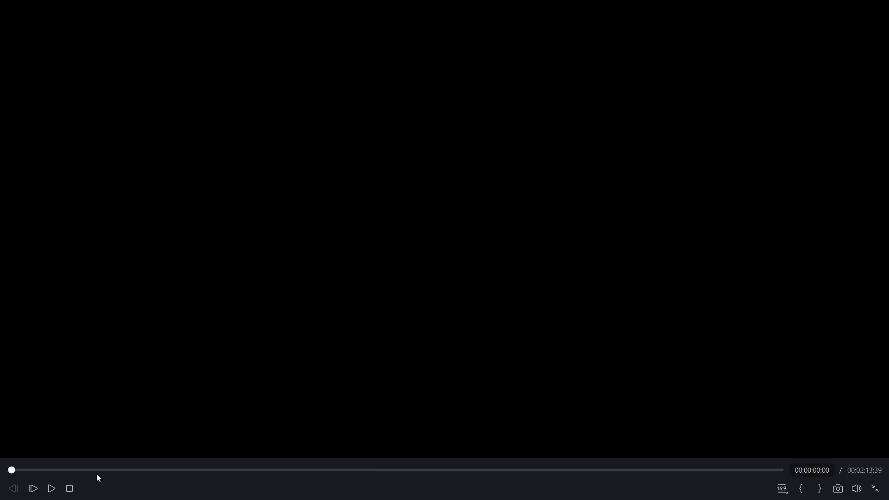
click(57, 486)
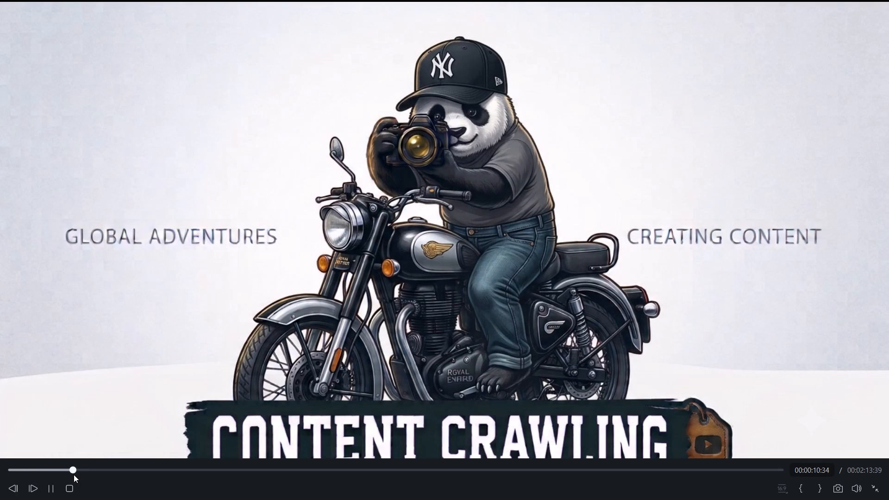
click(438, 165)
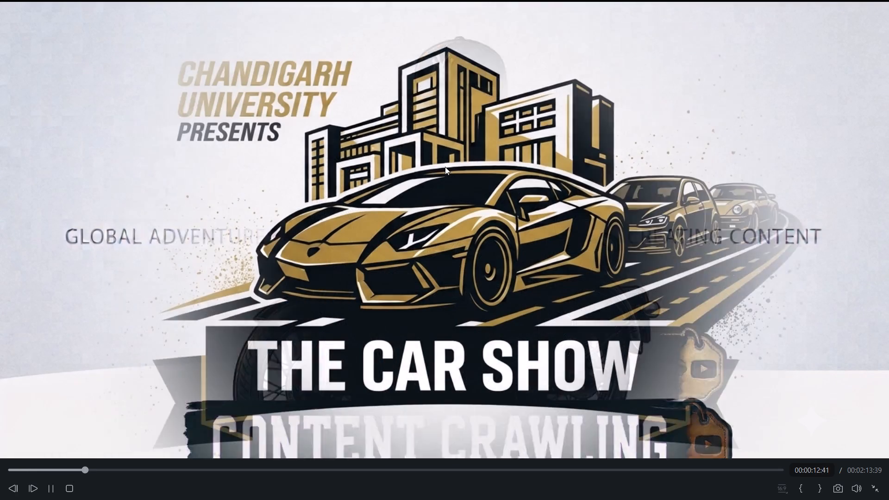
click(445, 167)
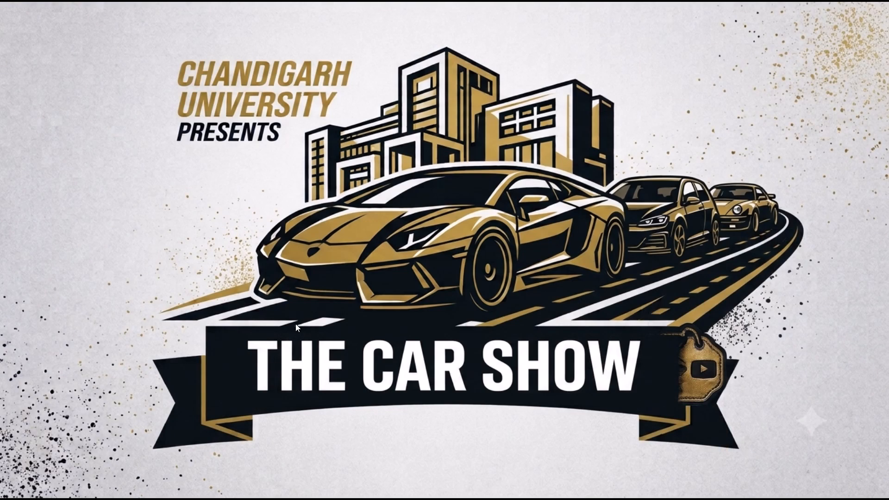
key(Left)
key(Left)
key(Left)
key(space)
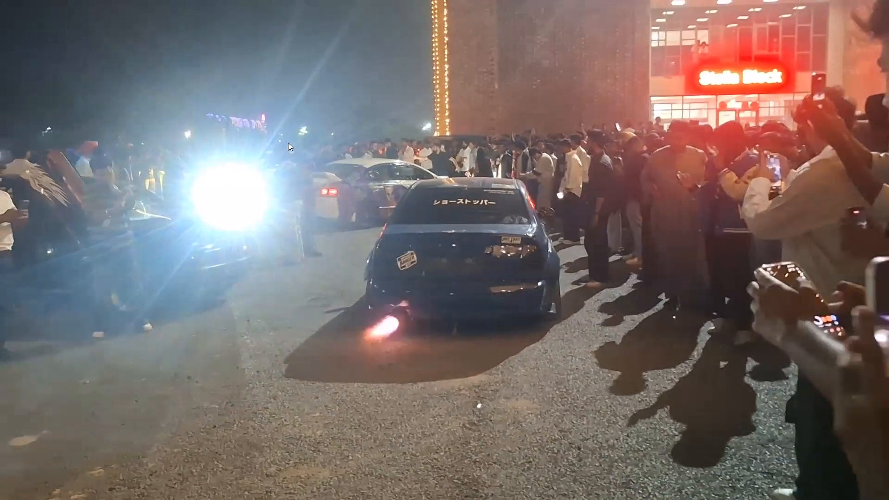
key(Escape)
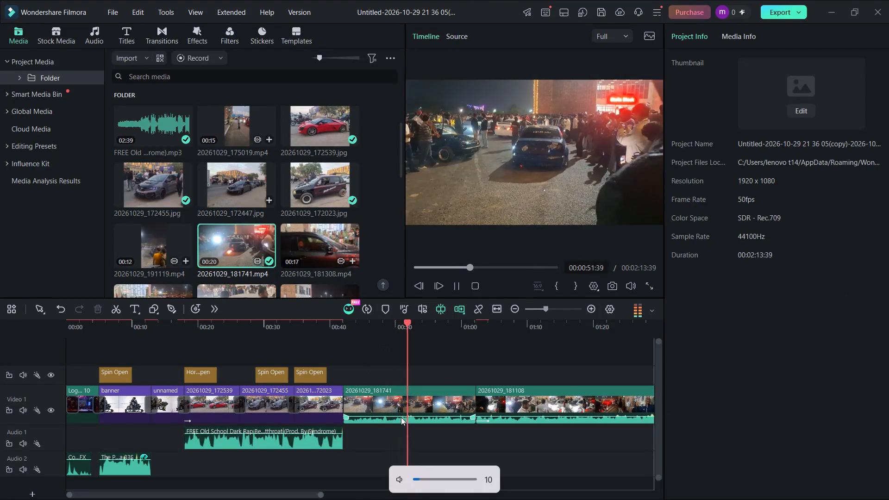
Trim the end of clip 20261029_181741 to about 56 seconds on the timeline, with clip 20261029_181108 following directly.
click(453, 401)
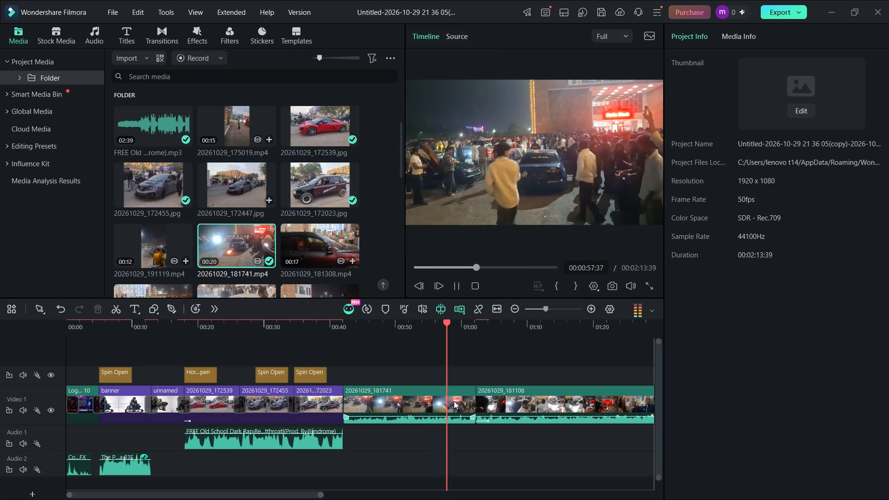
drag(475, 407, 459, 417)
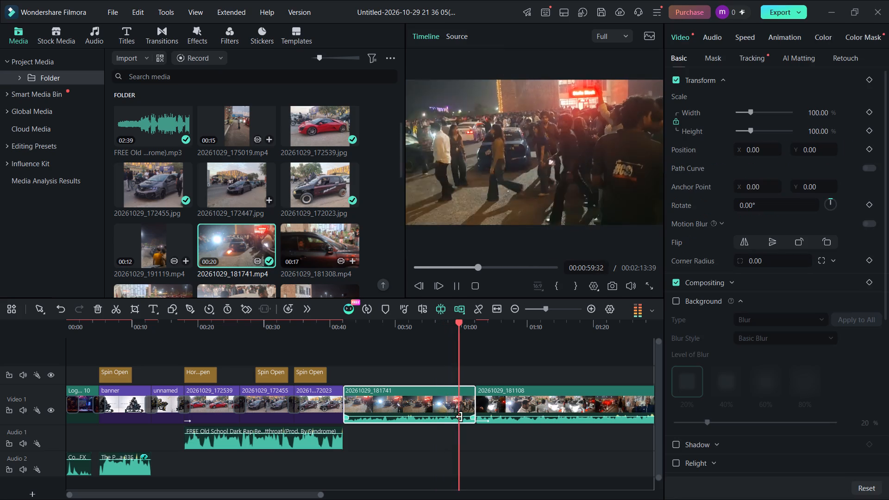
drag(459, 417, 434, 419)
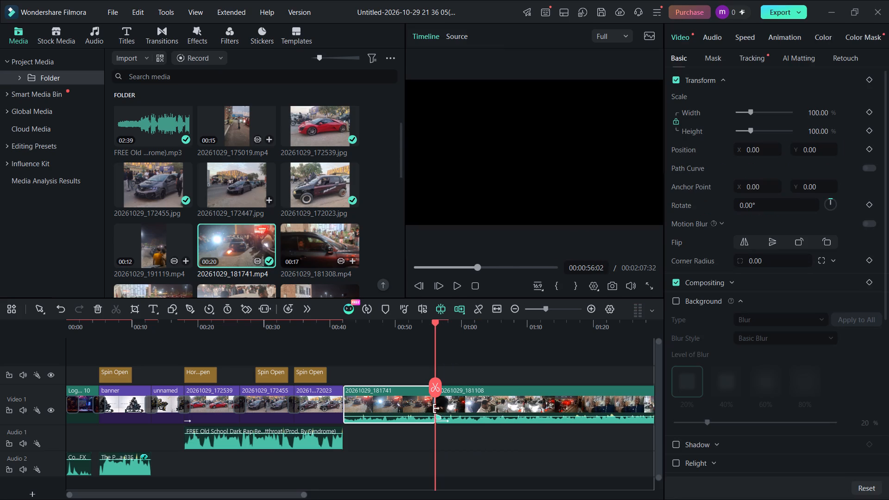
Play from the start of clip 20261029_181741, at about 42 seconds, into clip 20261029_181108 to review the cut.
click(348, 402)
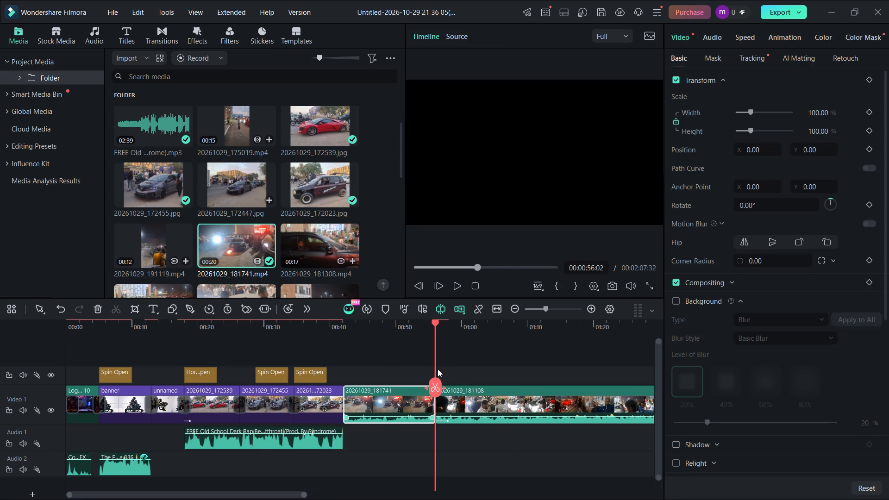
drag(430, 388, 346, 390)
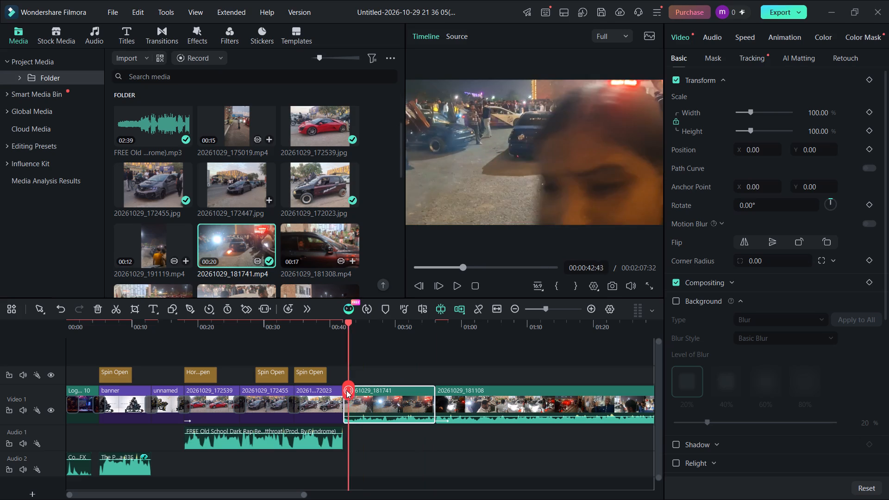
drag(346, 390, 342, 392)
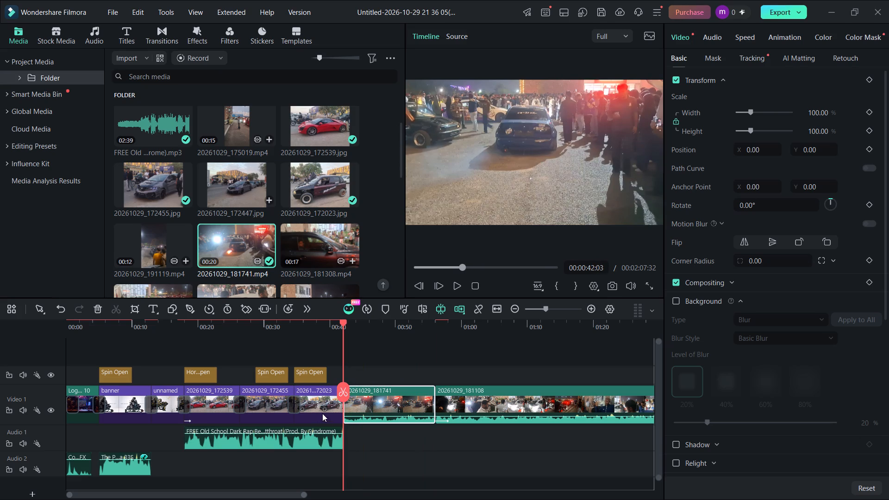
click(324, 444)
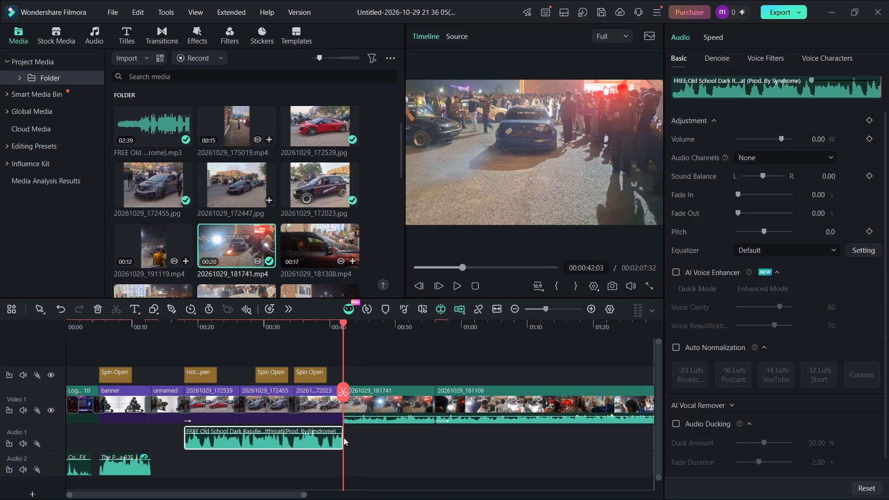
click(342, 436)
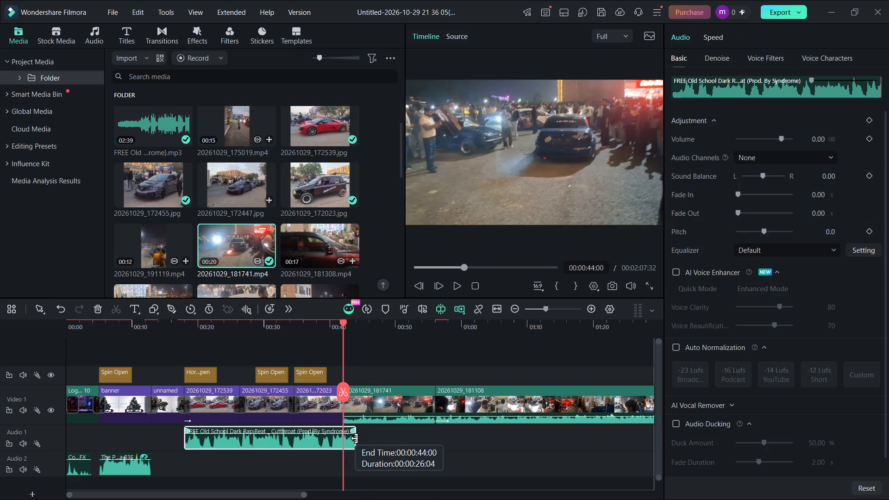
click(361, 399)
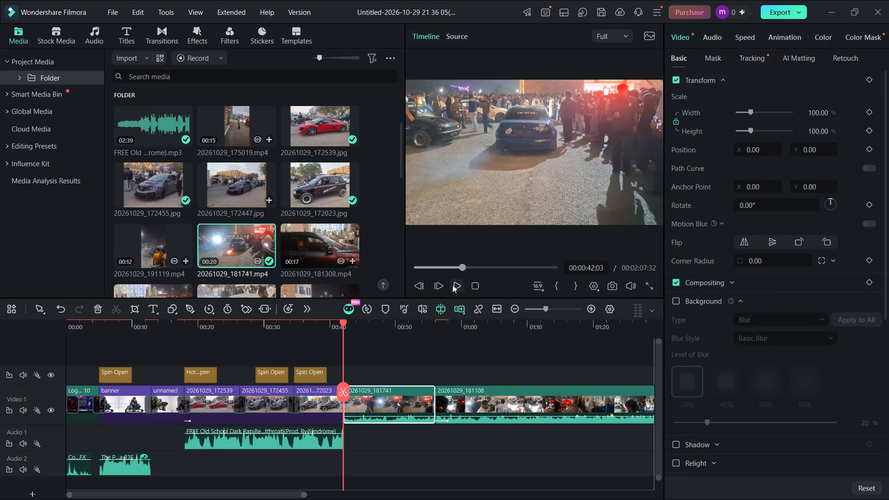
click(455, 285)
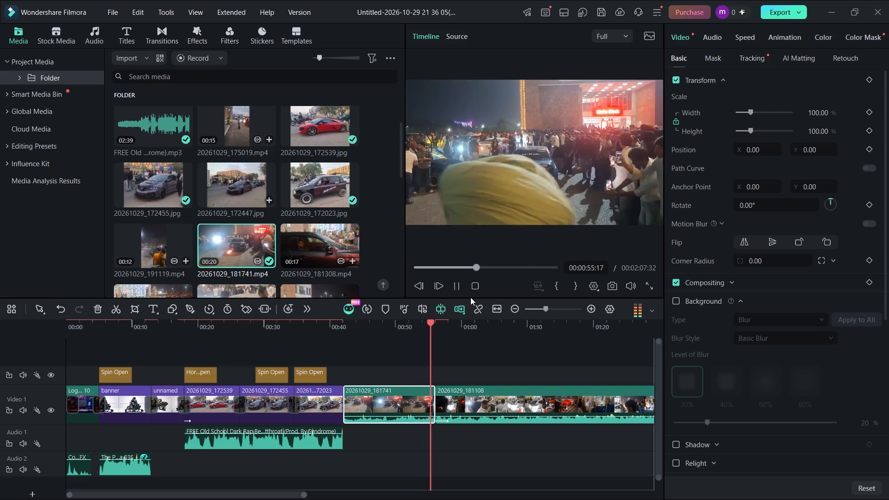
click(455, 404)
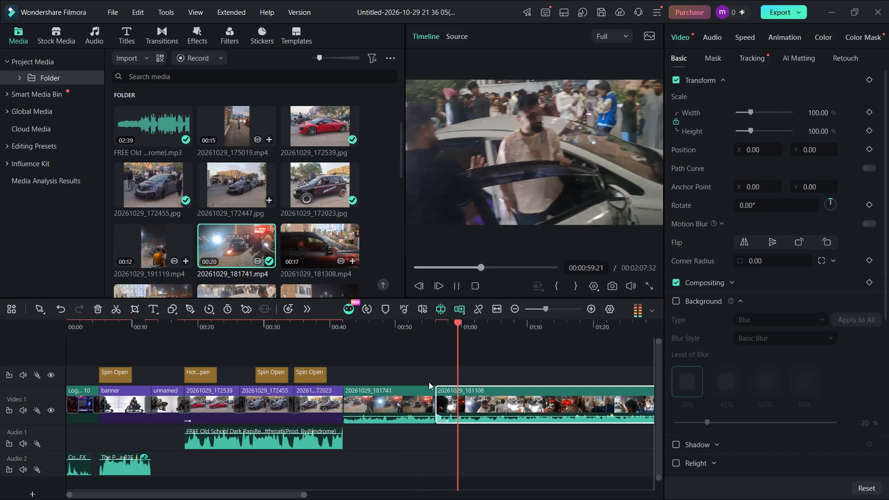
click(451, 290)
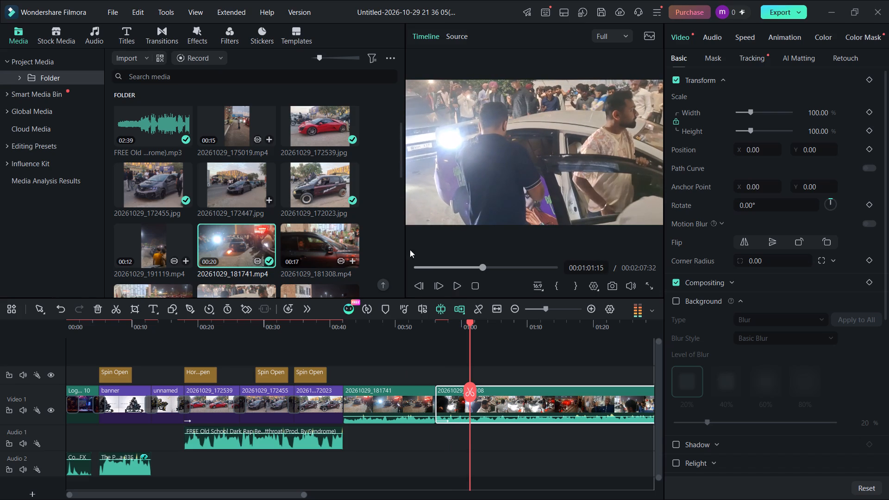
Insert 20261029_181308.mp4 on Video 1 between clips 20261029_172023 and 20261029_181741.
click(317, 249)
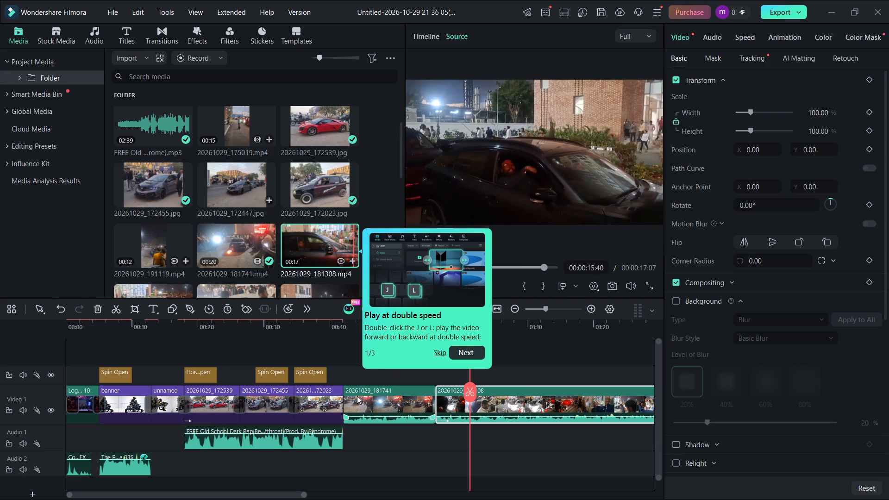
drag(303, 246, 345, 403)
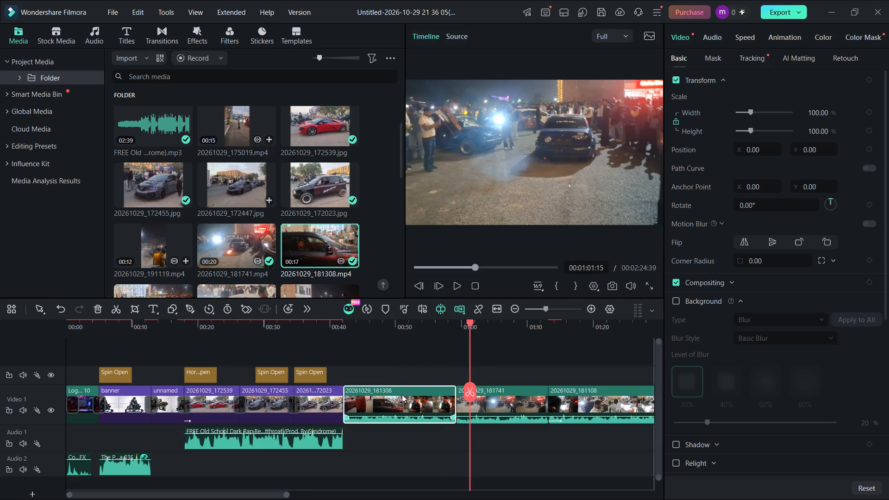
click(354, 402)
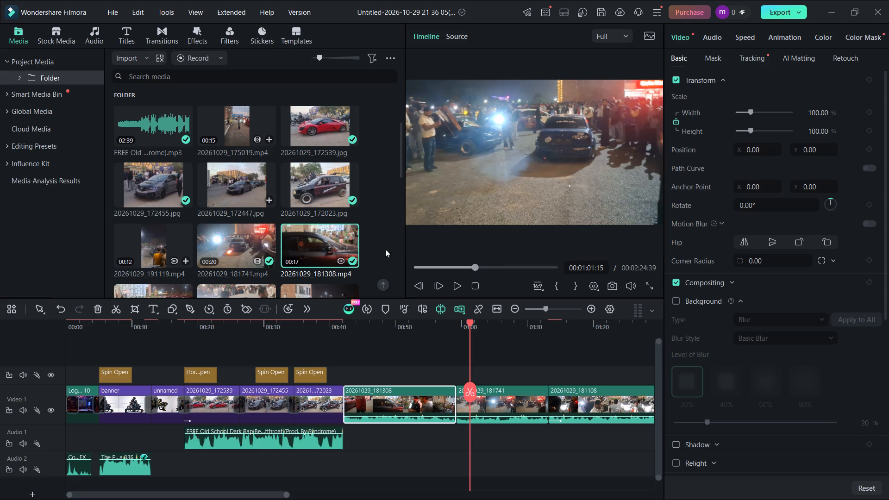
Preview clip 20261029_181308 and trim its end to about 57 seconds on the timeline, with clip 20261029_181741 following directly.
click(322, 237)
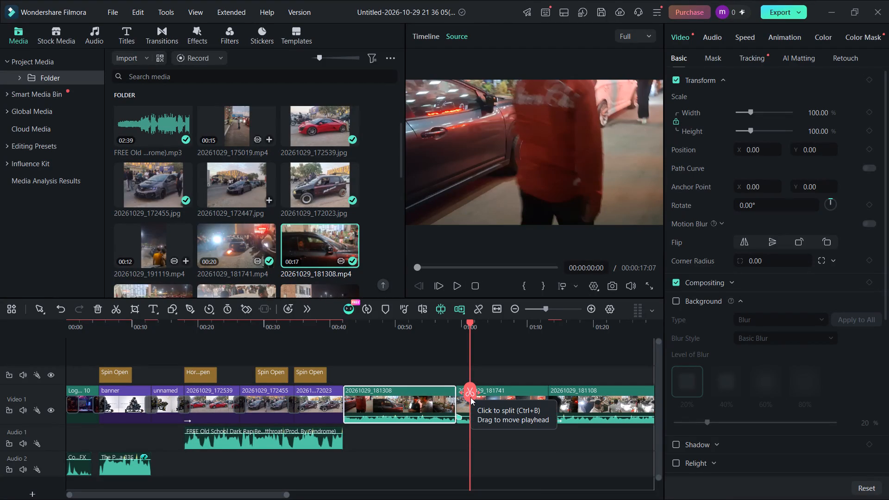
click(428, 404)
double_click(428, 404)
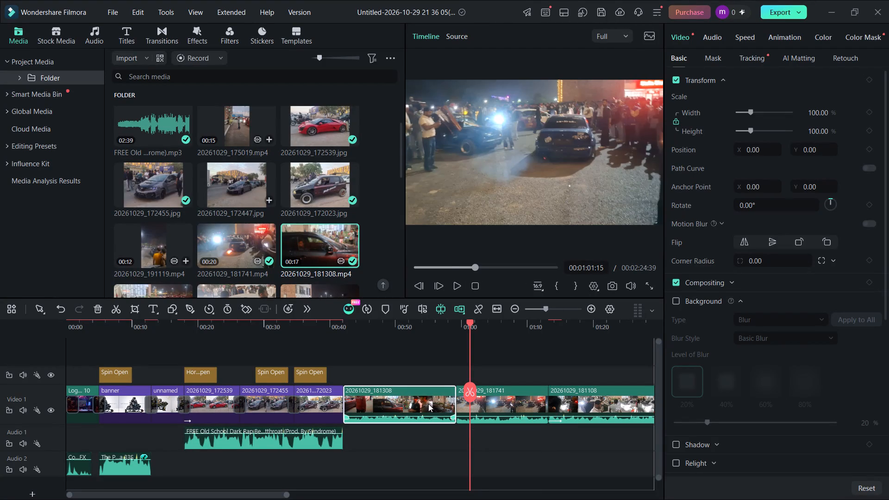
click(460, 287)
drag(456, 405, 449, 405)
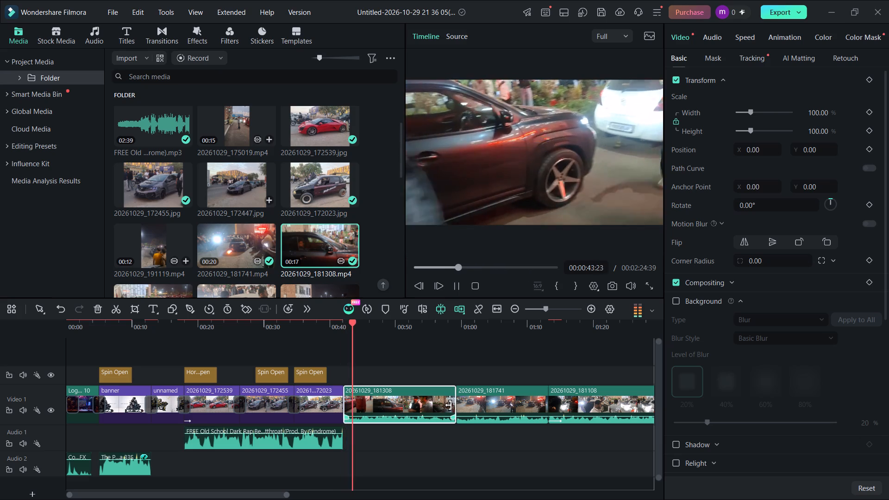
drag(449, 405, 437, 407)
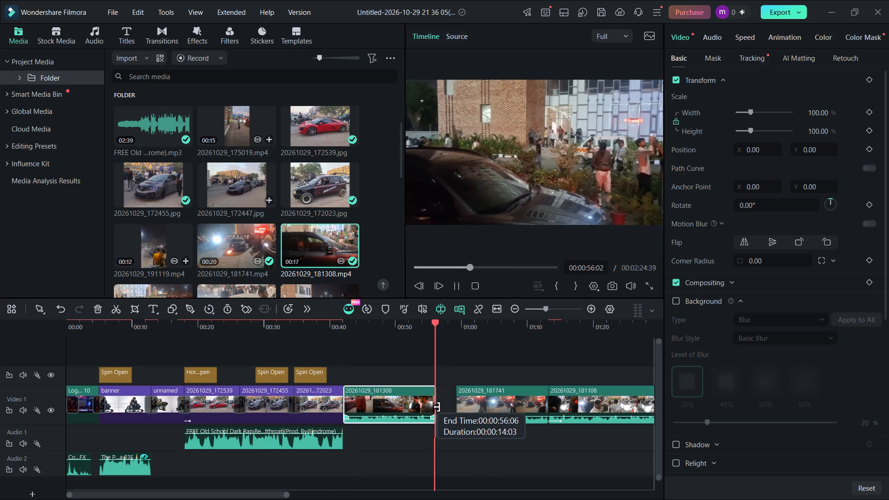
drag(437, 407, 443, 406)
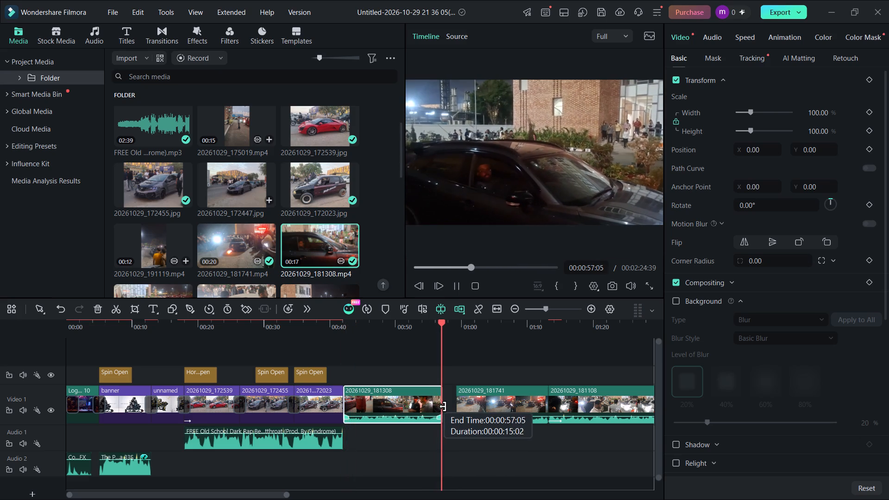
drag(443, 406, 444, 406)
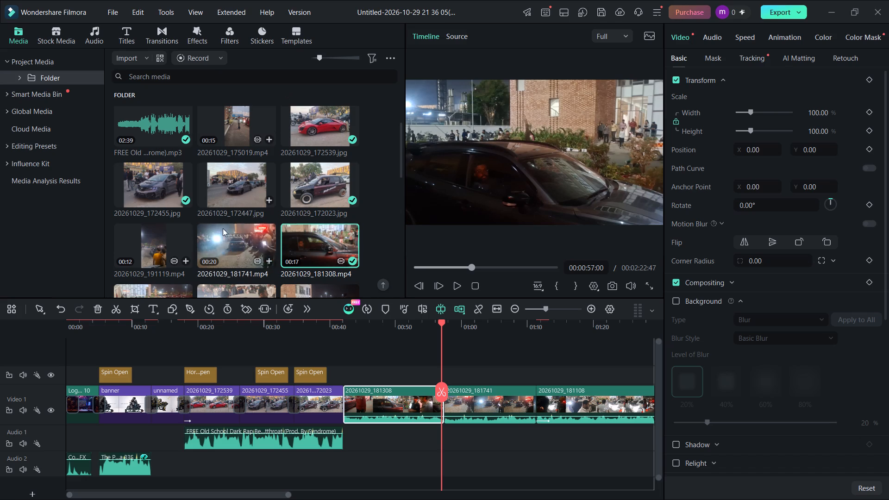
Preview 20261029_191119.mp4 and 20261029_181244.mp4, and insert 20261029_181244.mp4 on Video 1 between clips 20261029_181308 and 20261029_181741.
click(165, 246)
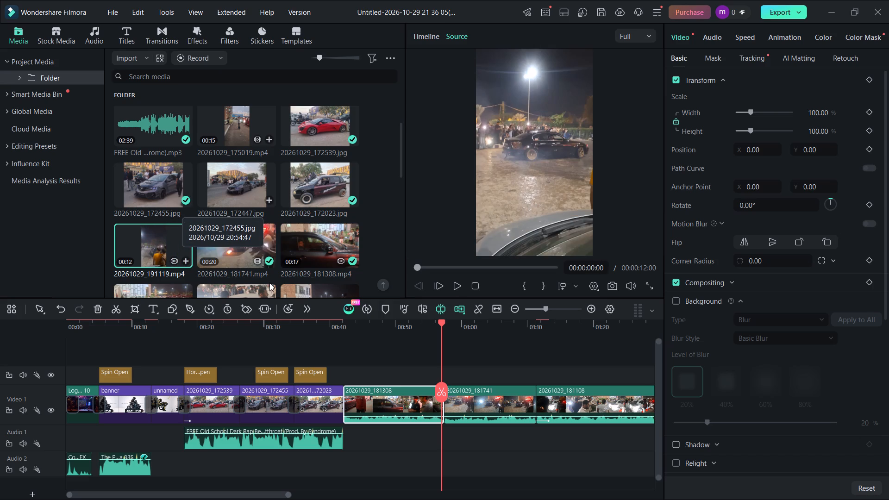
scroll(307, 278, down, 3)
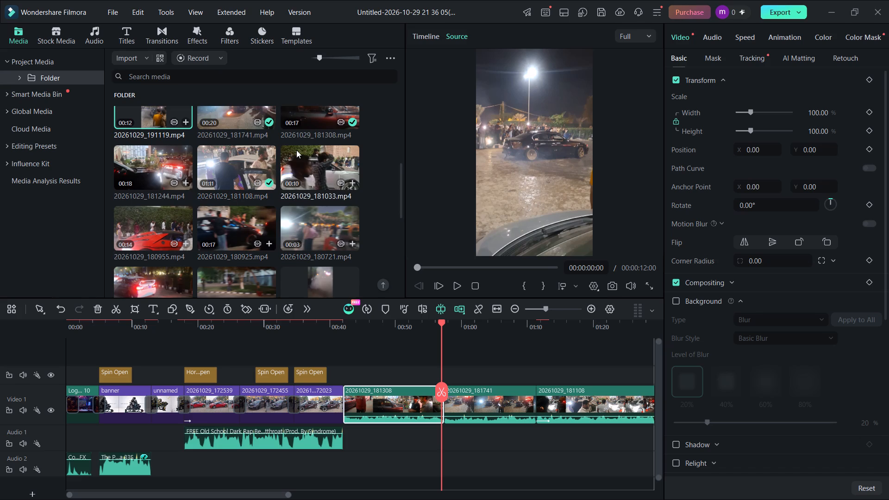
scroll(296, 150, up, 1)
scroll(245, 194, down, 1)
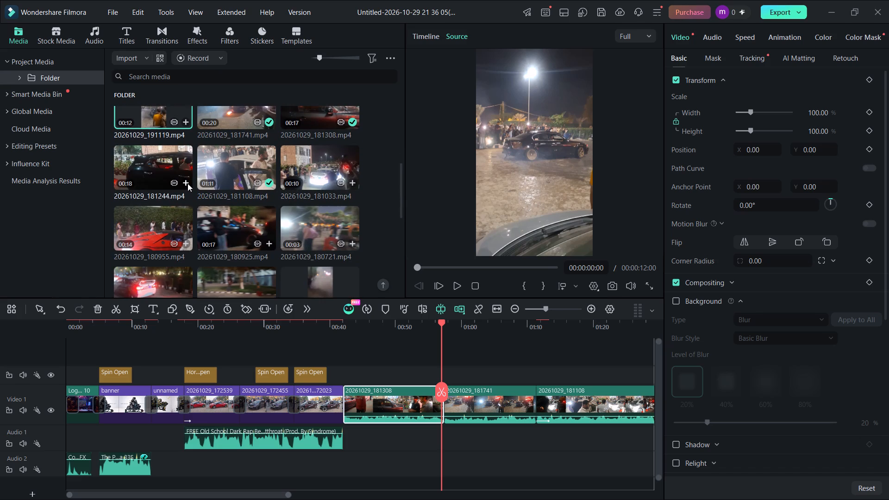
click(144, 163)
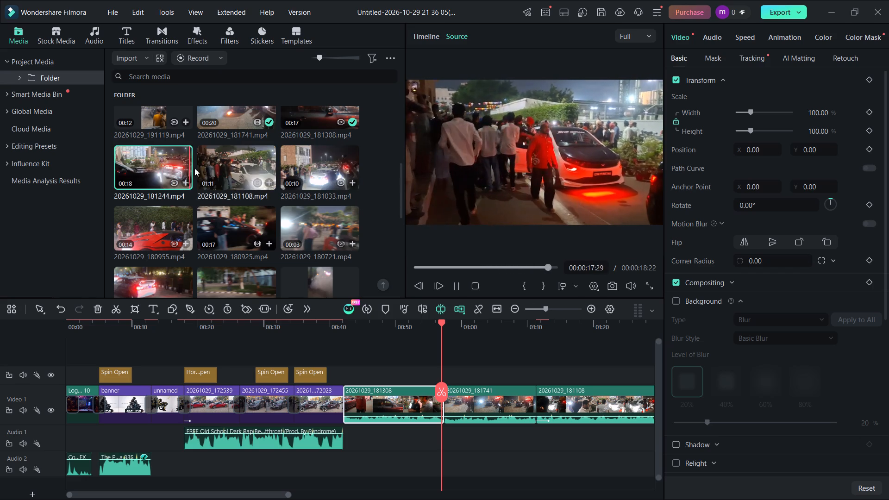
drag(158, 172, 442, 404)
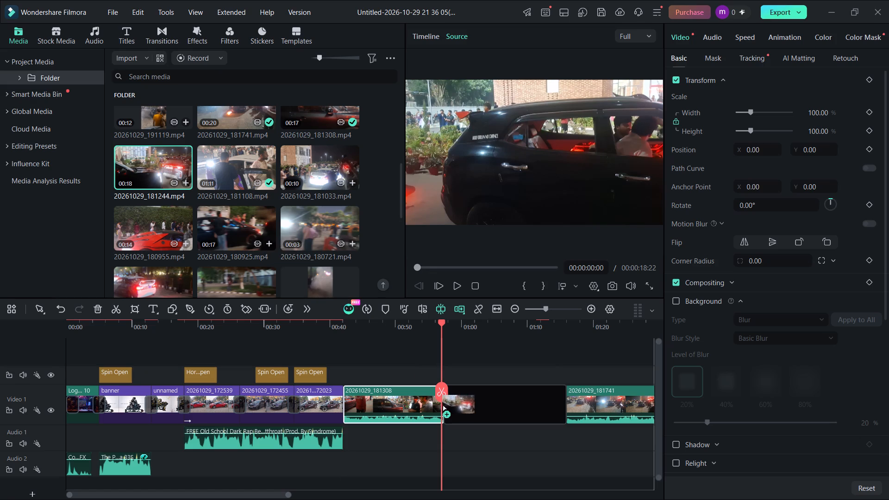
drag(442, 404, 442, 401)
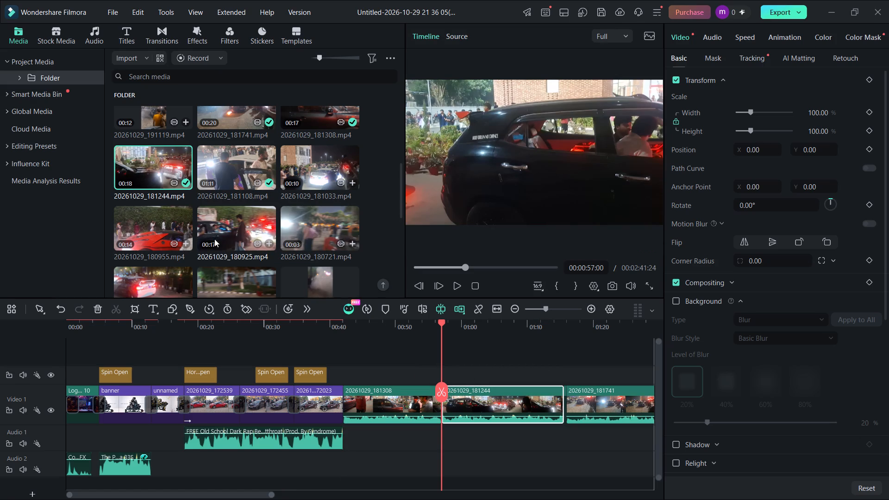
Play the timeline from the start of clip 20261029_181244, at about 57 seconds, to review it.
drag(468, 269, 472, 262)
click(452, 287)
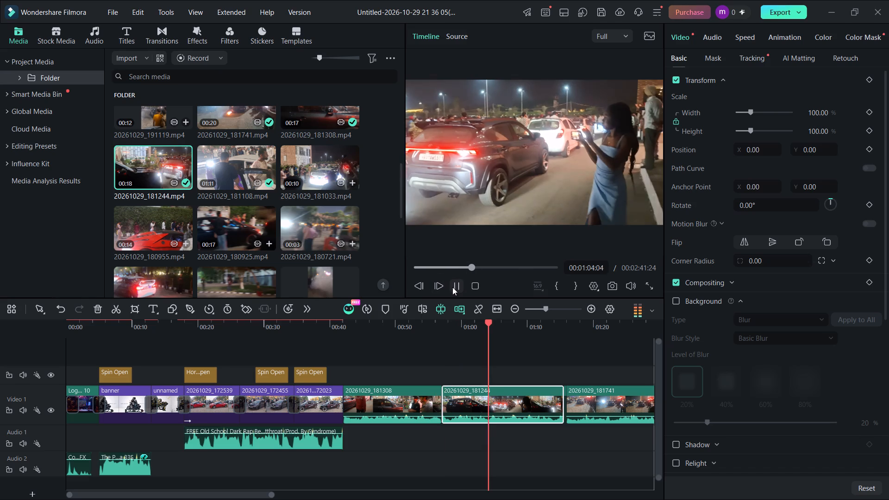
click(453, 287)
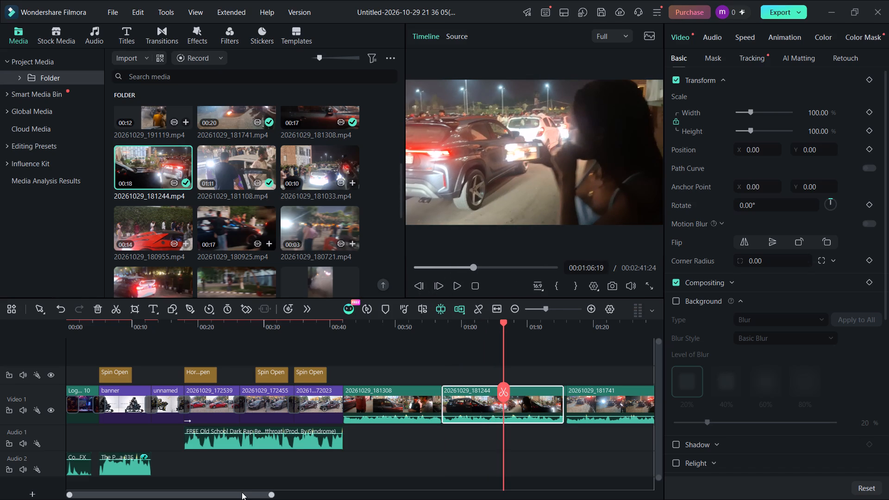
Preview 20261029_181108.mp4 and 20261029_181033.mp4, and insert 20261029_181033.mp4 on Video 1 between clips 20261029_181741 and 20261029_181108.
drag(242, 493, 307, 498)
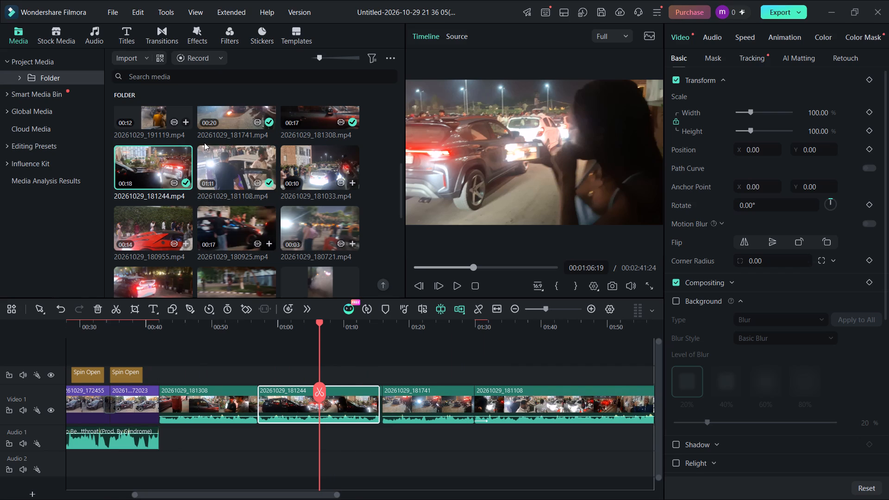
click(247, 168)
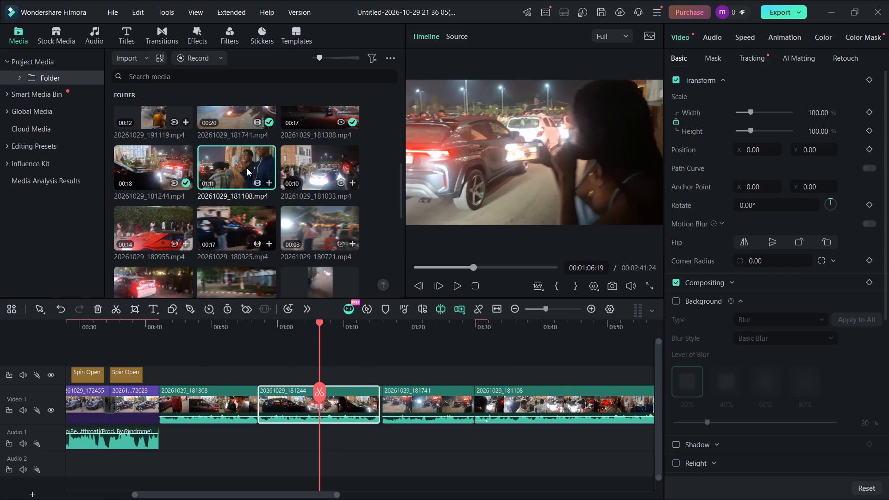
click(308, 169)
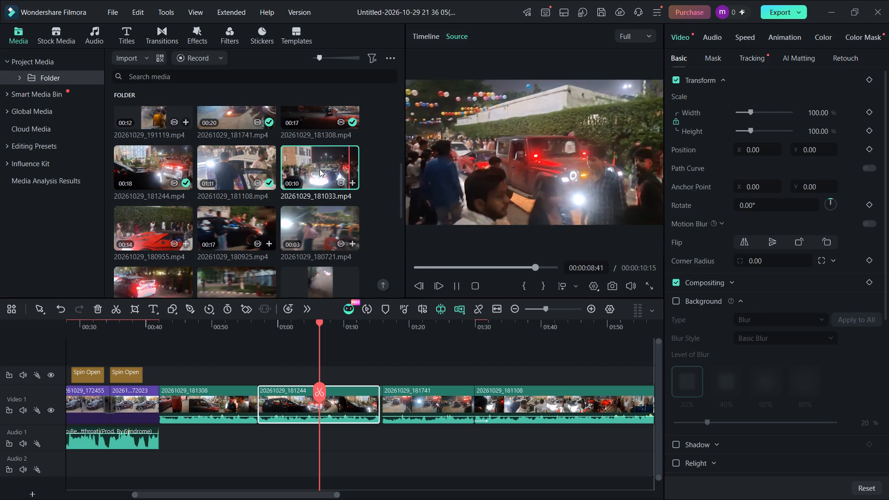
drag(332, 169, 470, 399)
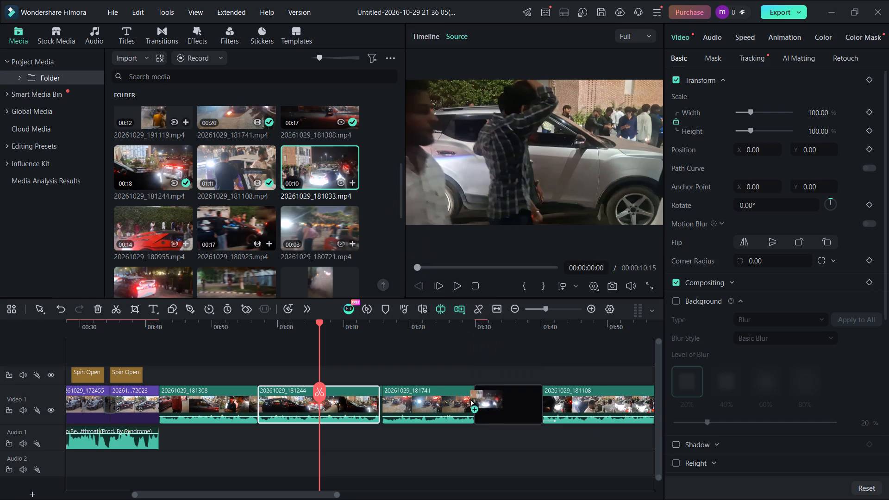
drag(470, 399, 472, 399)
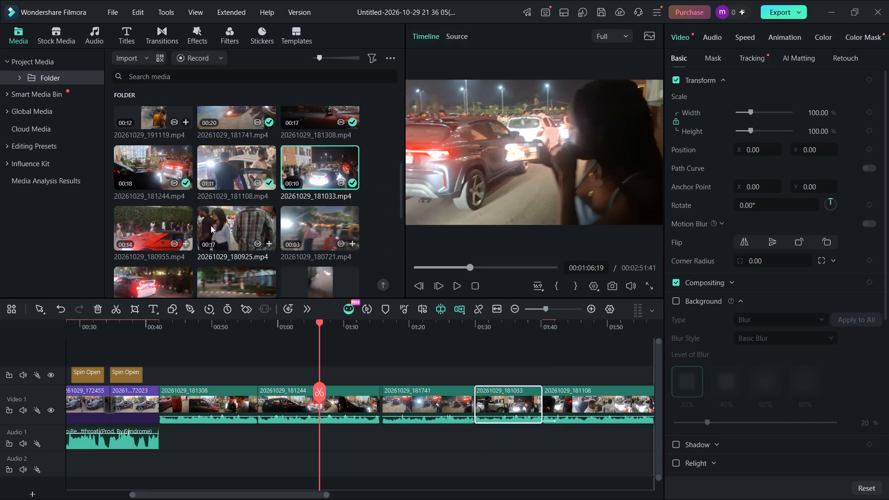
Preview 20261029_180955.mp4 and insert it on Video 1 between clips 20261029_181033 and 20261029_181108.
click(164, 231)
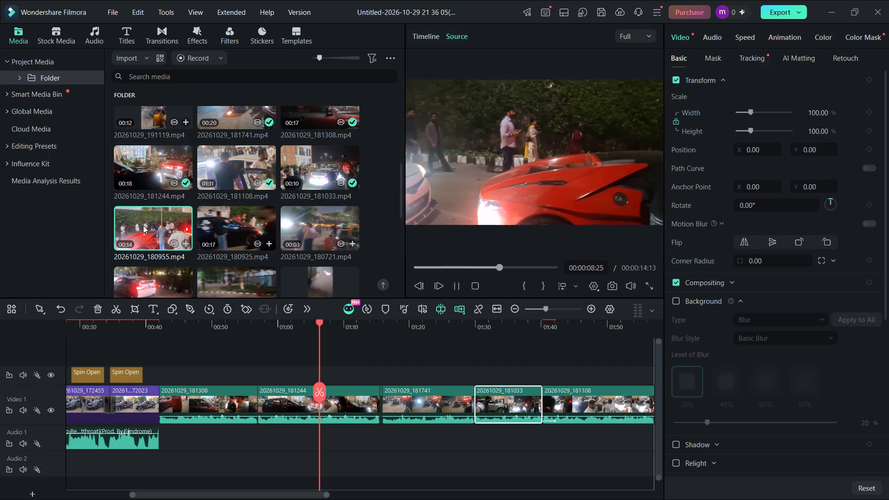
drag(143, 225, 550, 406)
Preview 20261029_180925.mp4 and insert it on Video 1 between clips 20261029_181308 and 20261029_181244.
drag(198, 496, 274, 499)
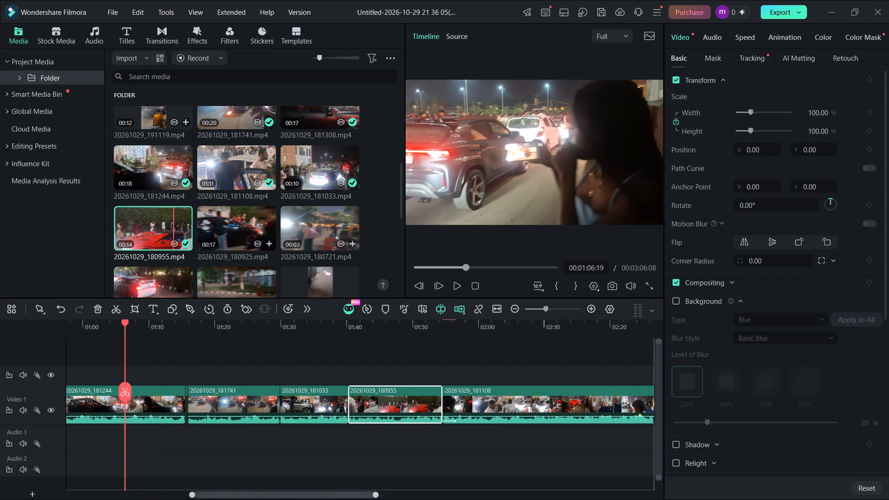
drag(274, 499, 306, 499)
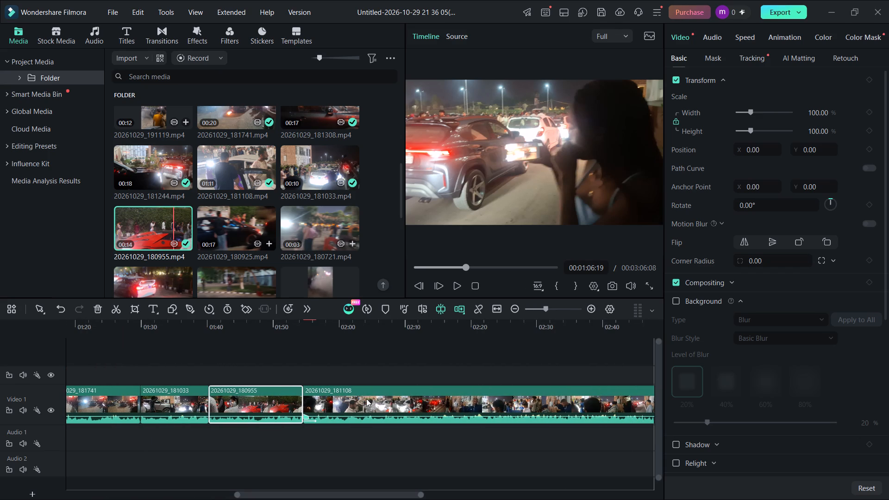
click(245, 223)
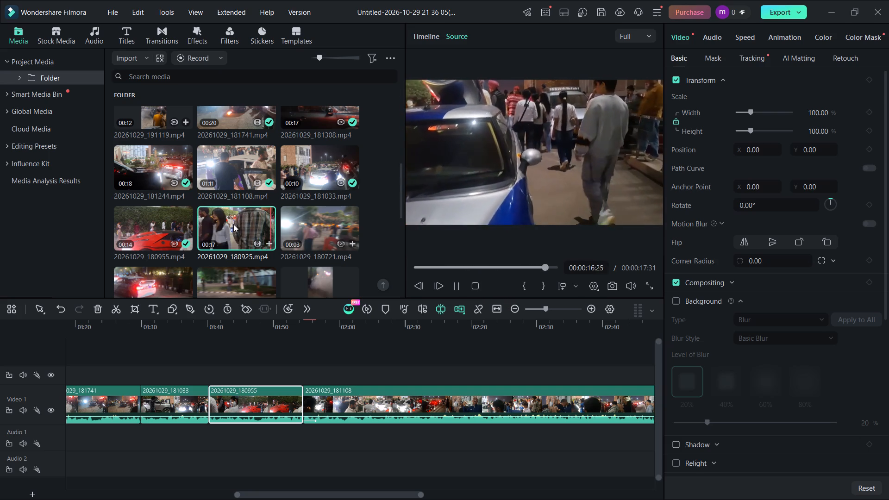
drag(233, 224, 232, 225)
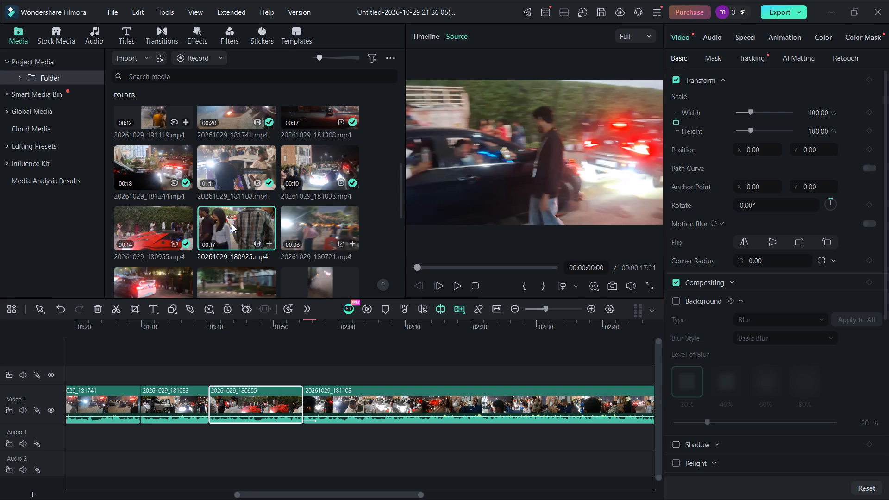
drag(232, 225, 60, 399)
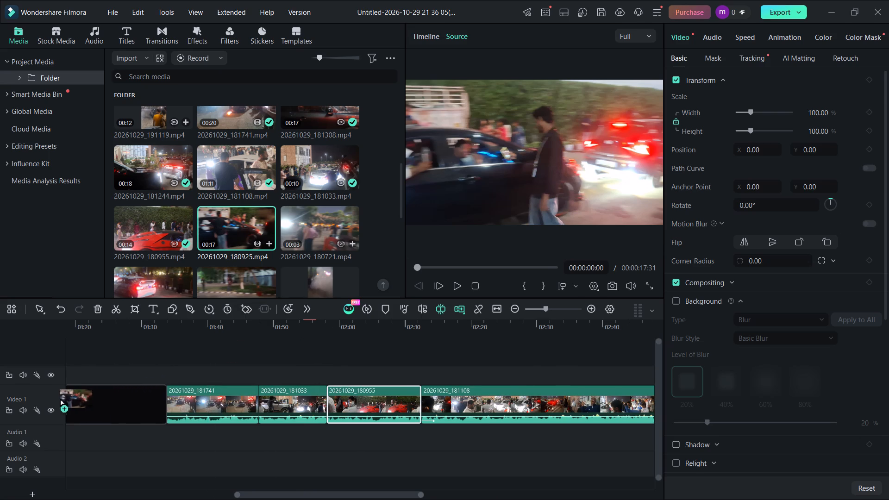
drag(60, 399, 254, 431)
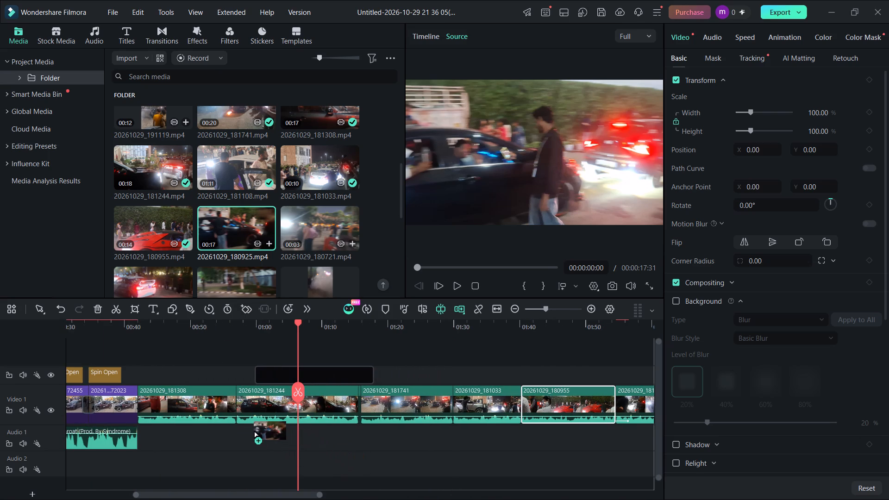
drag(254, 431, 181, 417)
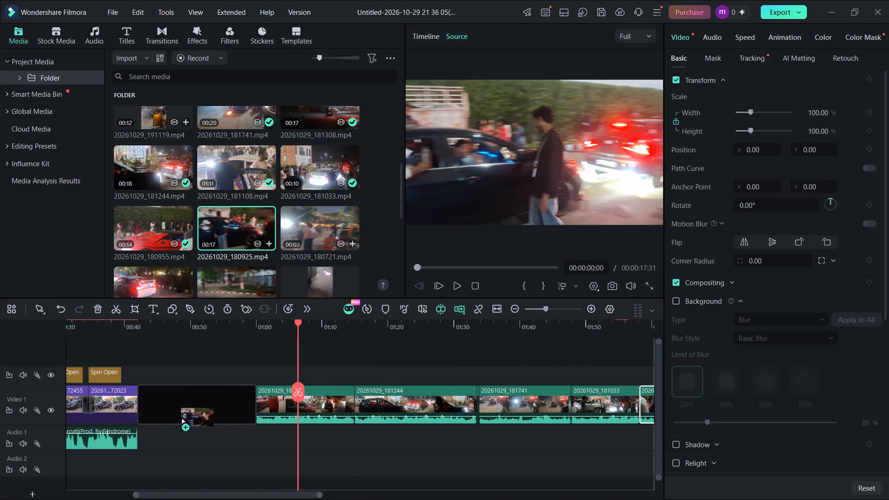
drag(181, 417, 196, 409)
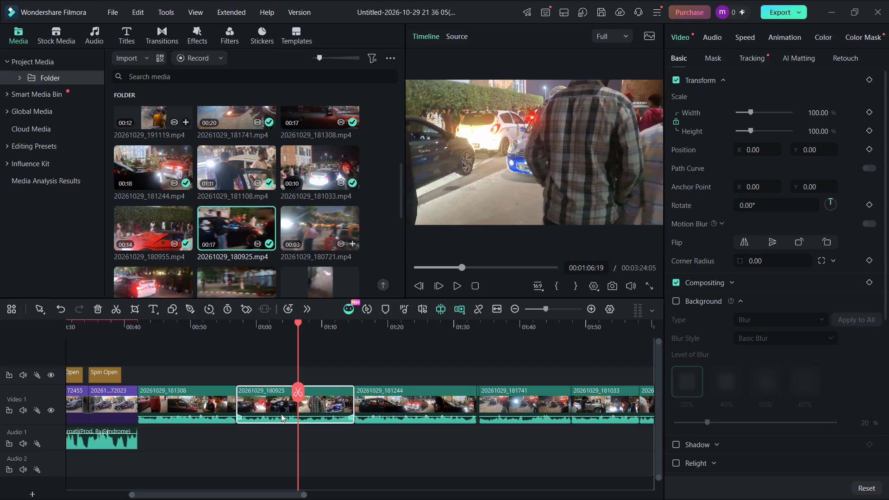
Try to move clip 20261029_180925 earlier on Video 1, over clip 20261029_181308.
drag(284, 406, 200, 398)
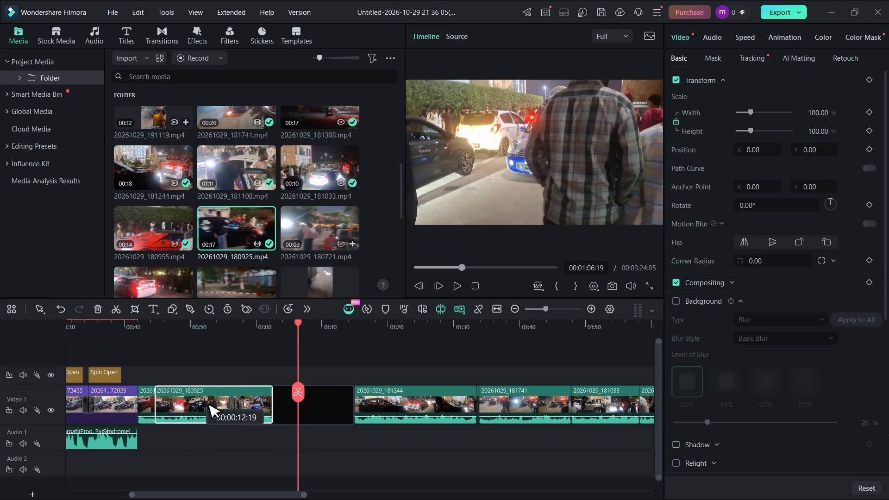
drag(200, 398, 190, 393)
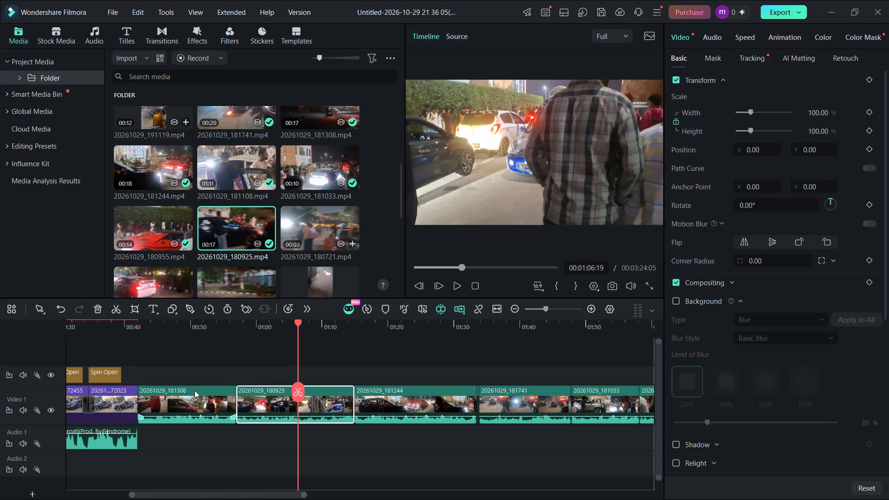
Play back the timeline from about 00:00:43, near the start of clip 20261029_181308.
drag(298, 388, 194, 375)
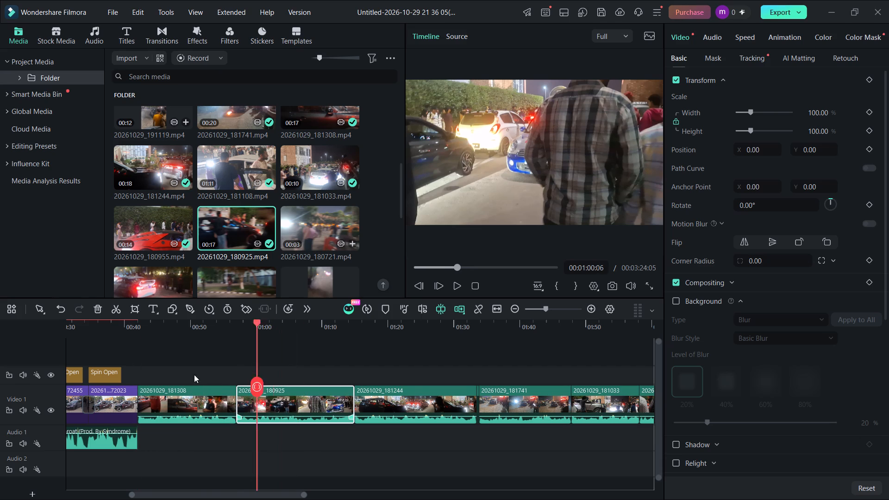
drag(194, 375, 145, 365)
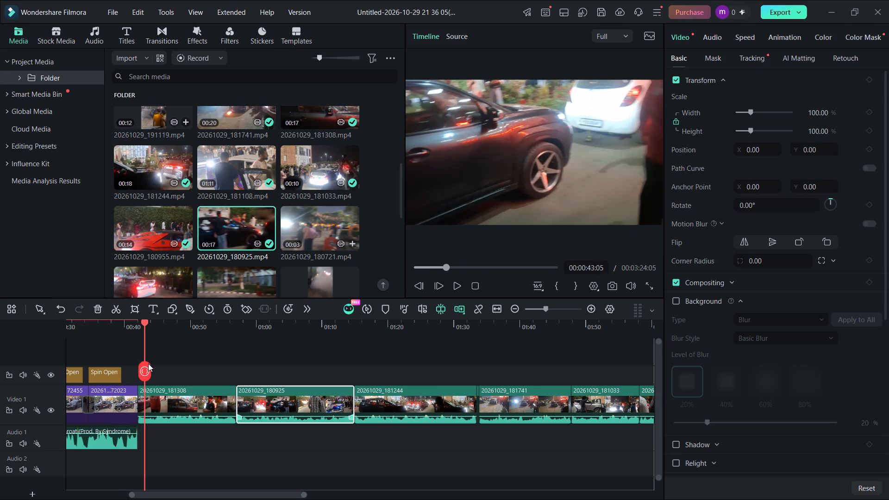
click(450, 288)
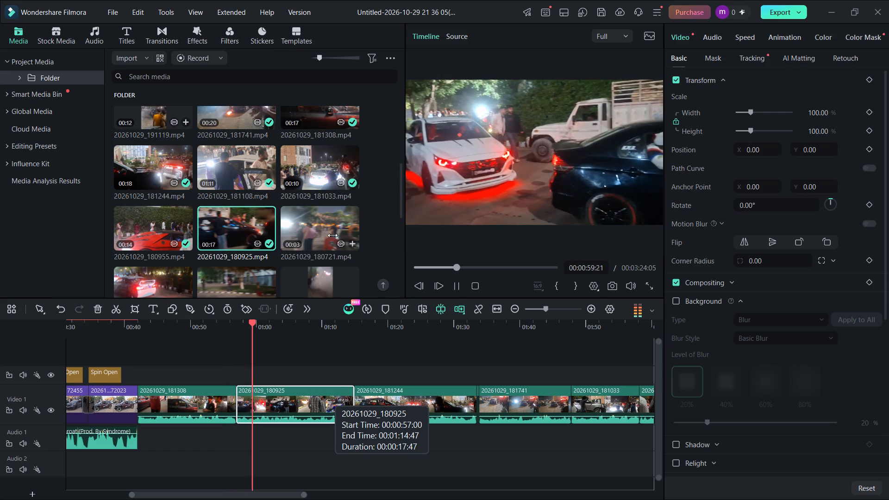
Preview 20261029_180721.mp4 and 20261029_180409.mp4, and insert 20261029_180409.mp4 on Video 1 directly before clip 20261029_181308.
click(314, 237)
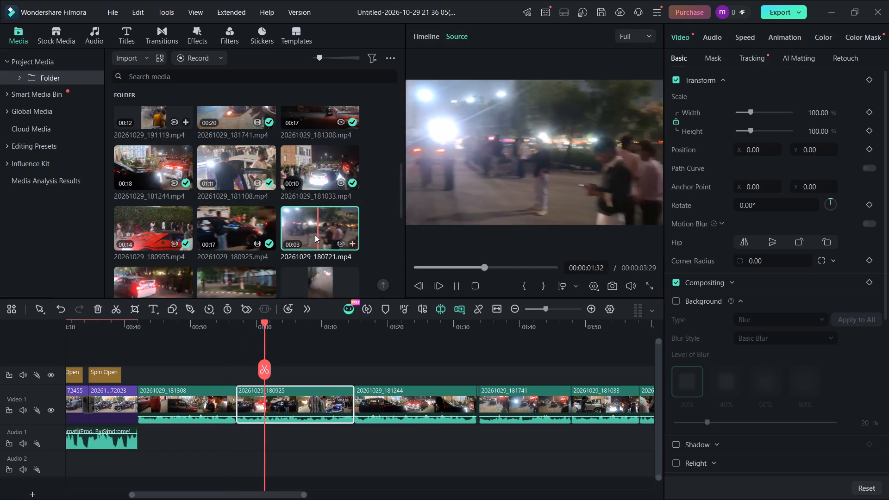
scroll(314, 232, down, 1)
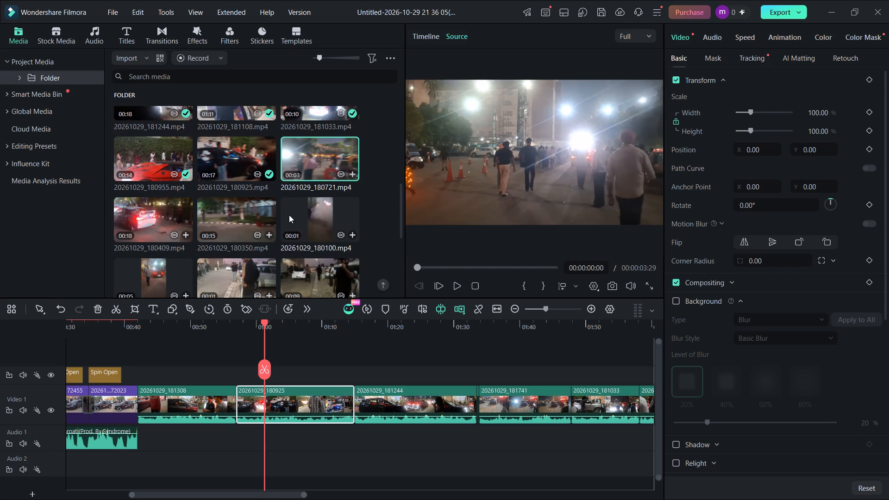
click(167, 223)
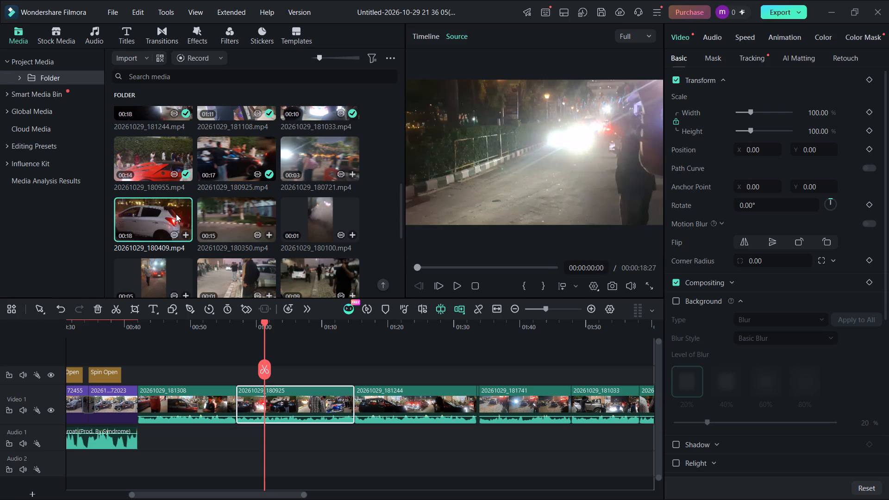
drag(176, 214, 144, 392)
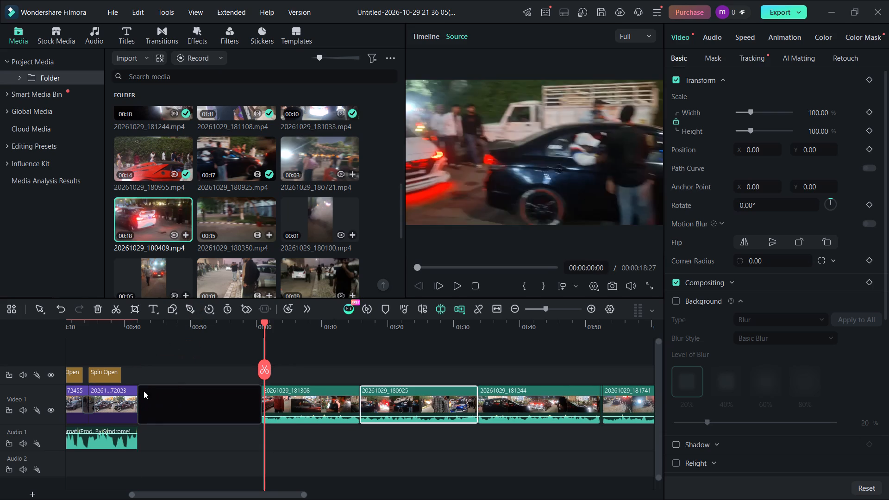
Preview the clips 180100, 180027, 175753, 175737 and 175553, and insert 20261029_175553.mp4 on Video 1 directly before clip 20261029_180409.
click(303, 223)
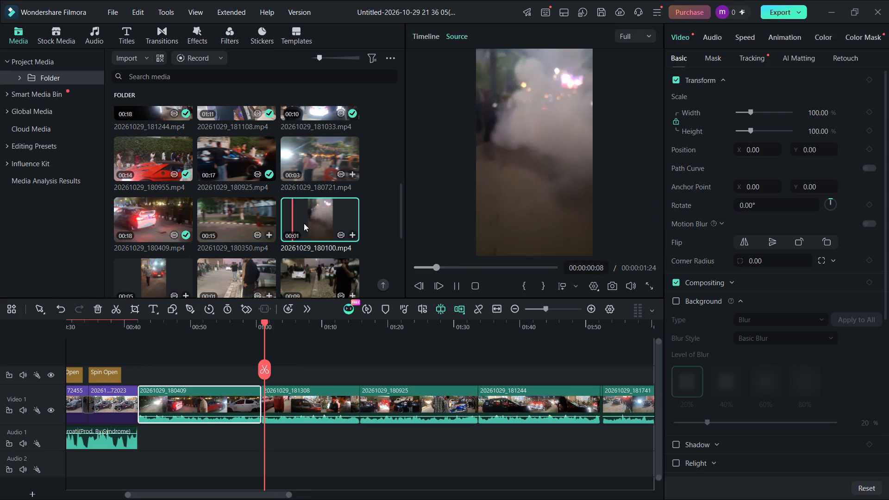
scroll(304, 224, down, 1)
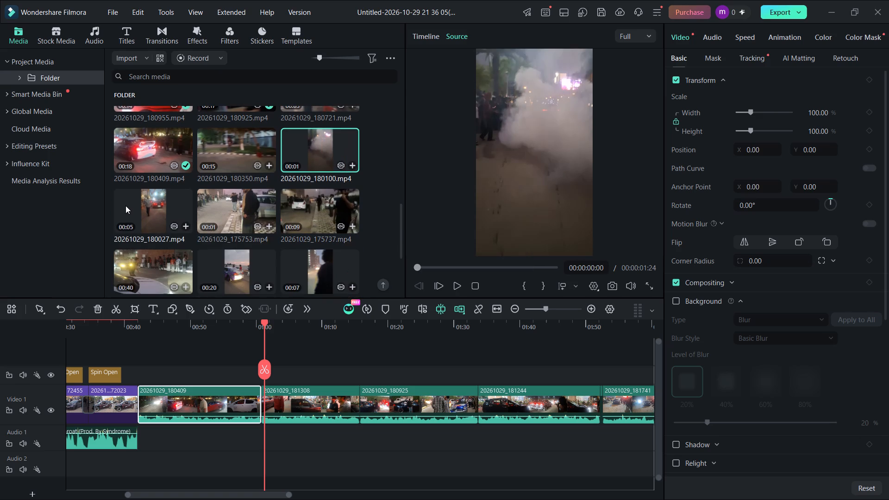
click(126, 205)
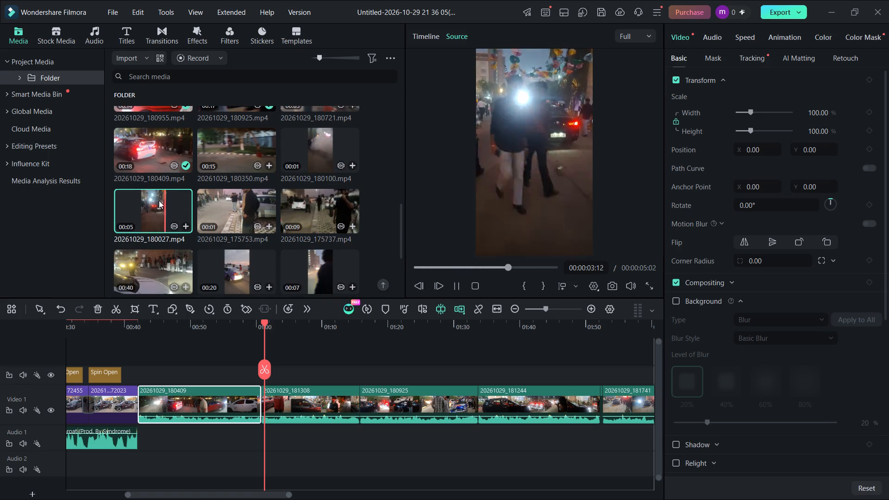
click(248, 216)
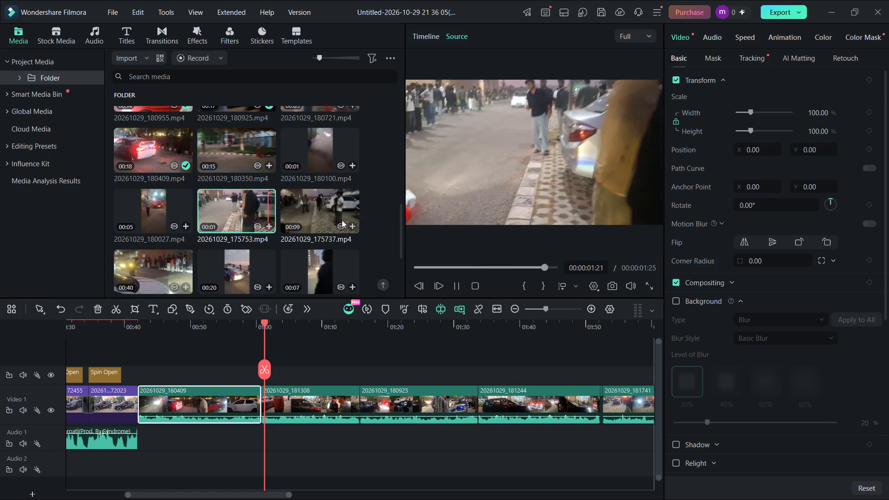
click(341, 219)
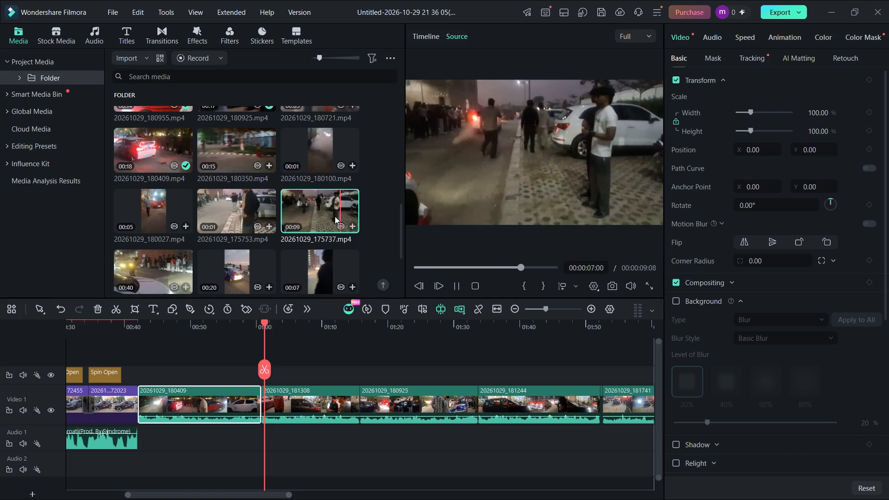
scroll(333, 215, down, 2)
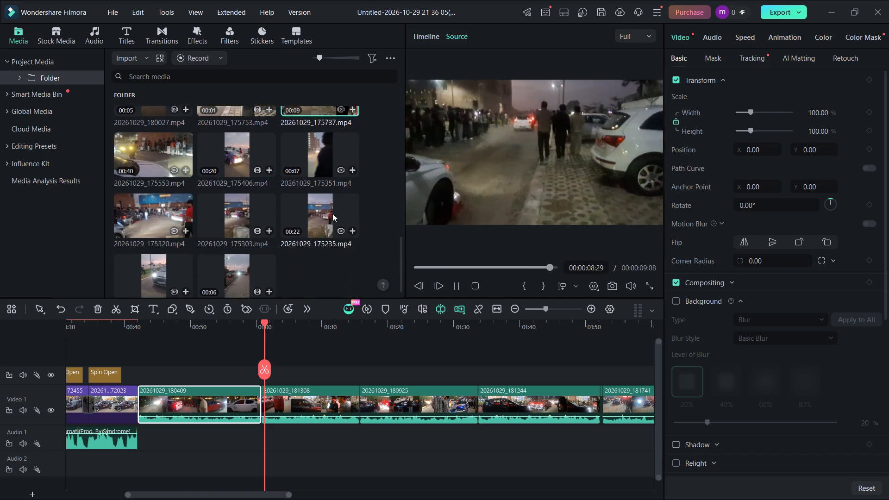
click(151, 137)
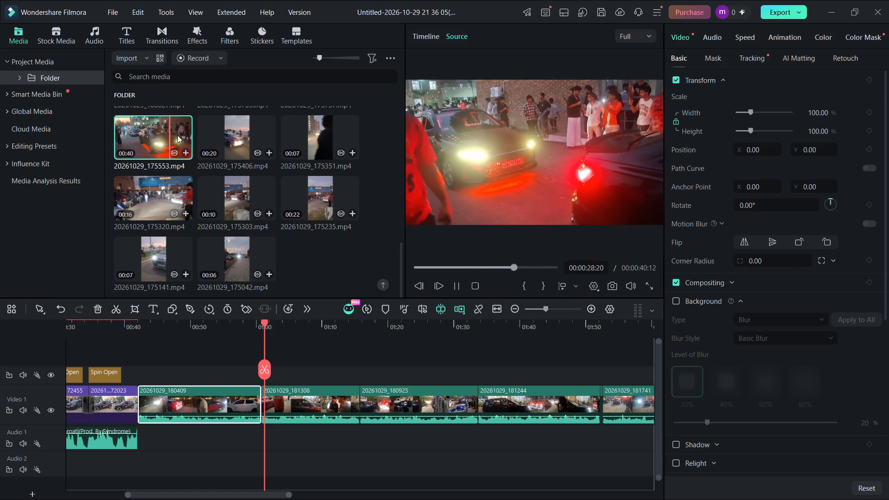
drag(161, 135, 154, 178)
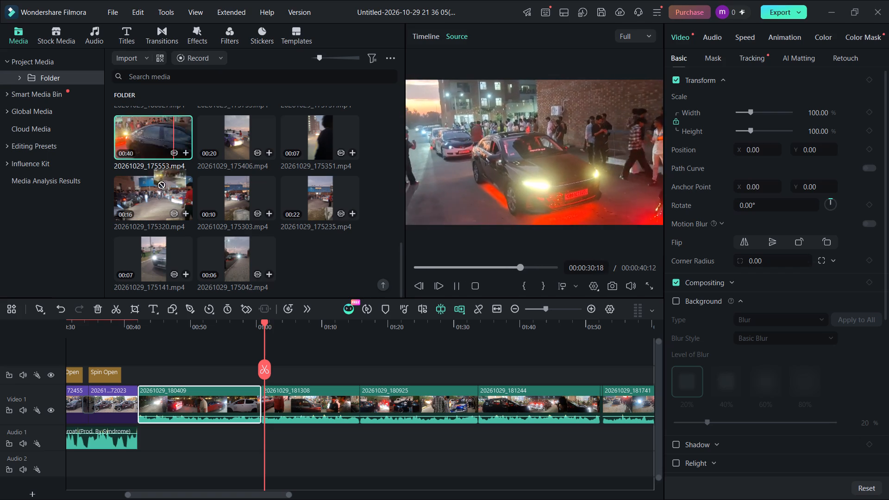
drag(154, 178, 148, 400)
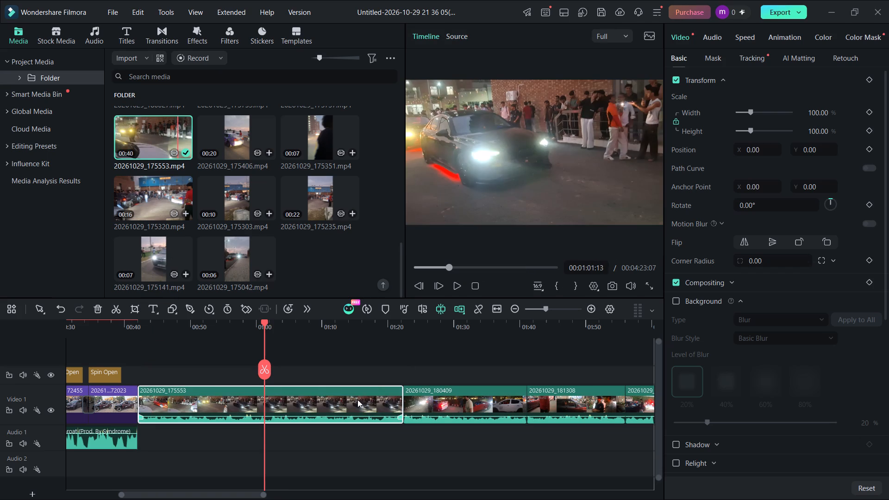
Trim clip 20261029_175553 at both ends, cutting about 4.5 s off its end and about 6.5 s off its start.
drag(401, 406, 371, 407)
drag(141, 406, 183, 419)
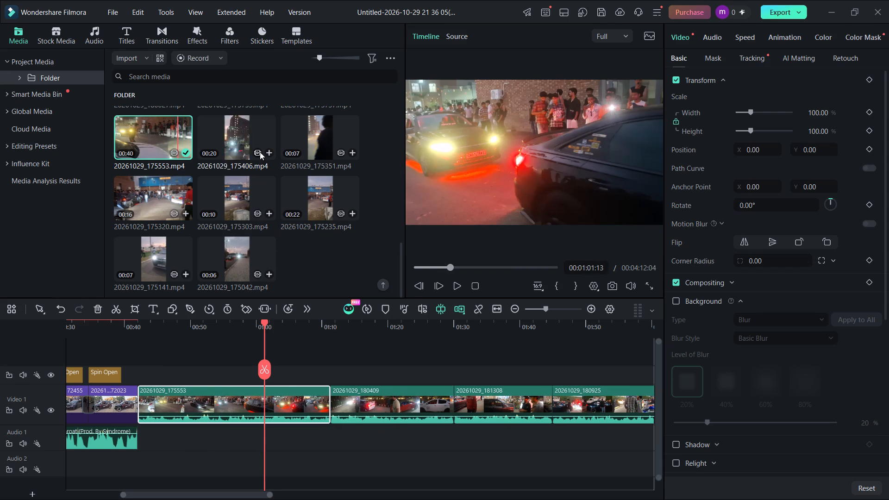
Preview clips 175406, 175351 and 175320, insert 20261029_175320.mp4 between clips 175553 and 180409, and match the project to 1920x1080 59.94fps.
click(241, 123)
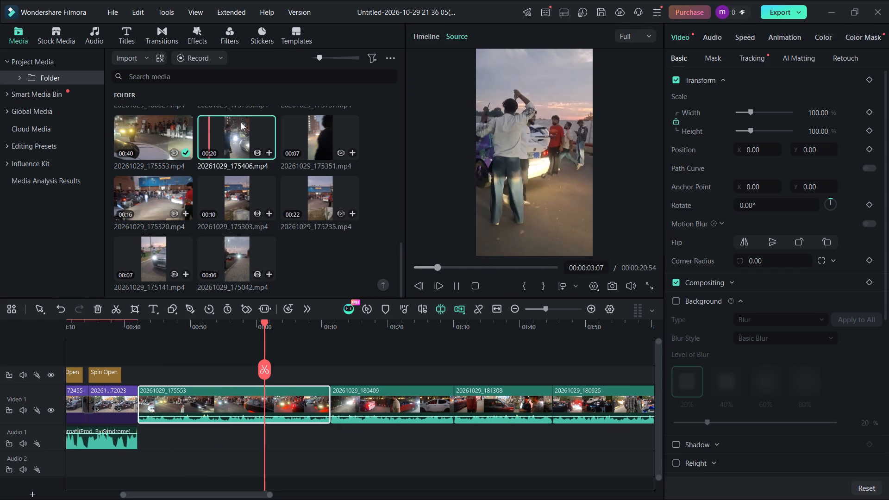
click(325, 147)
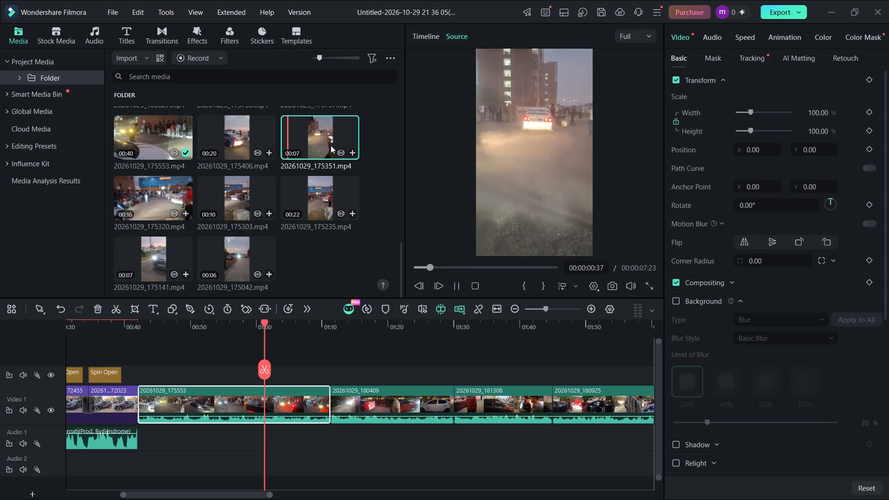
click(161, 202)
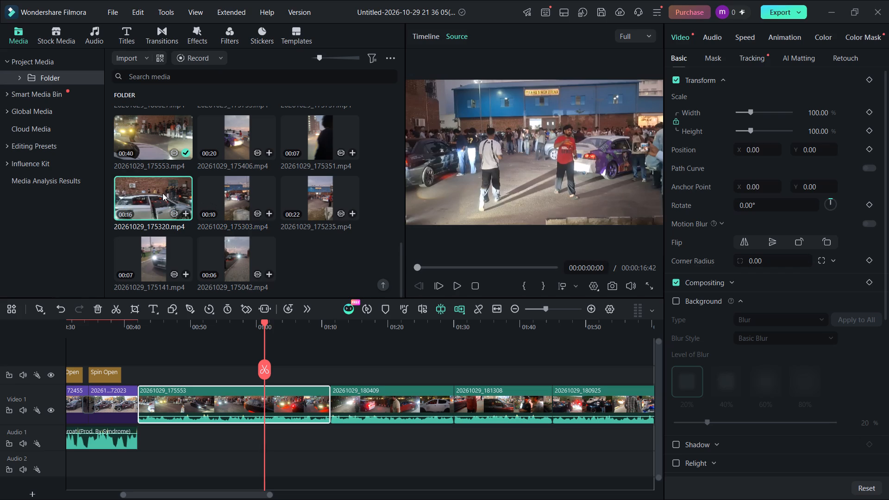
click(182, 406)
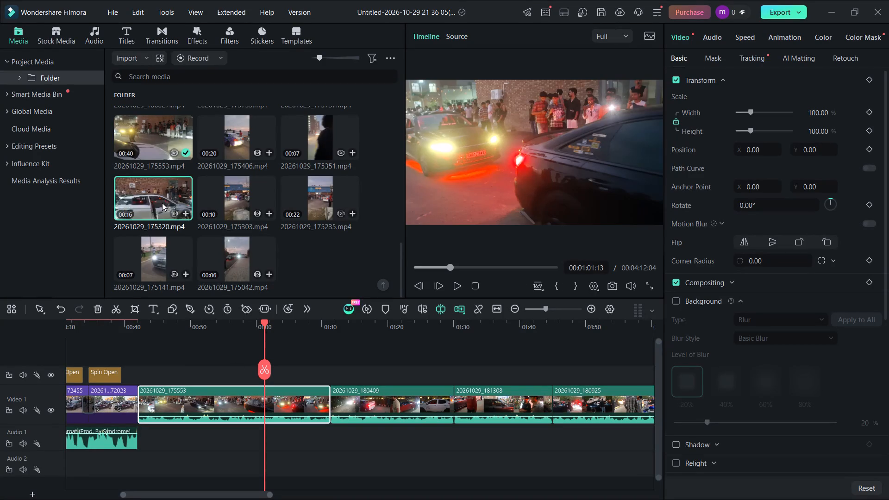
drag(157, 192, 332, 414)
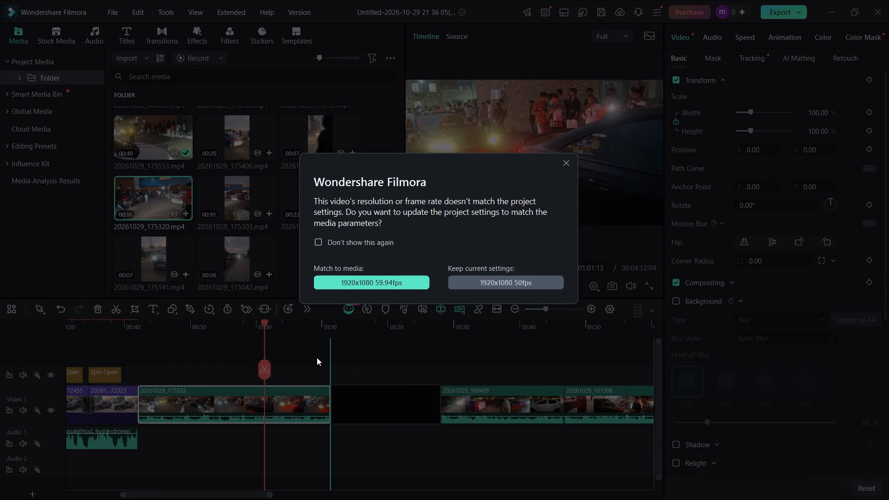
click(397, 283)
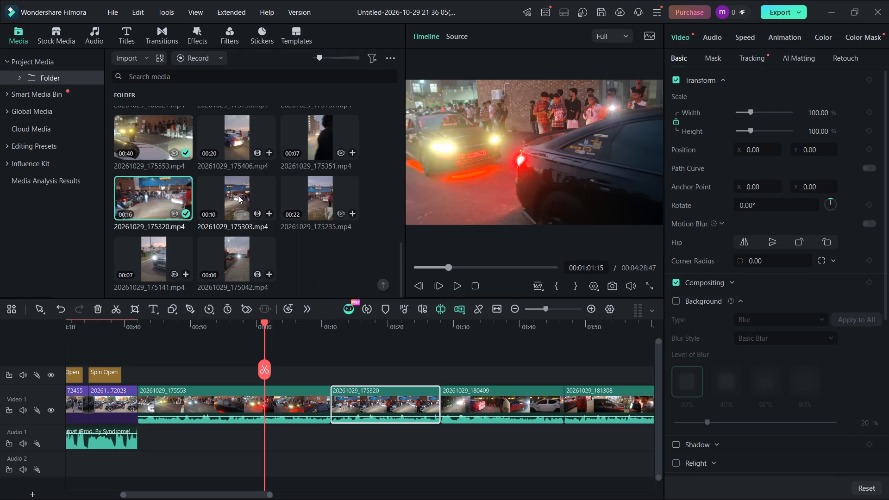
Preview 20261029_175303.mp4, insert it on Video 1 between clips 20261029_175320 and 20261029_180409, and match the project to 1080x1920 59.94fps.
click(236, 192)
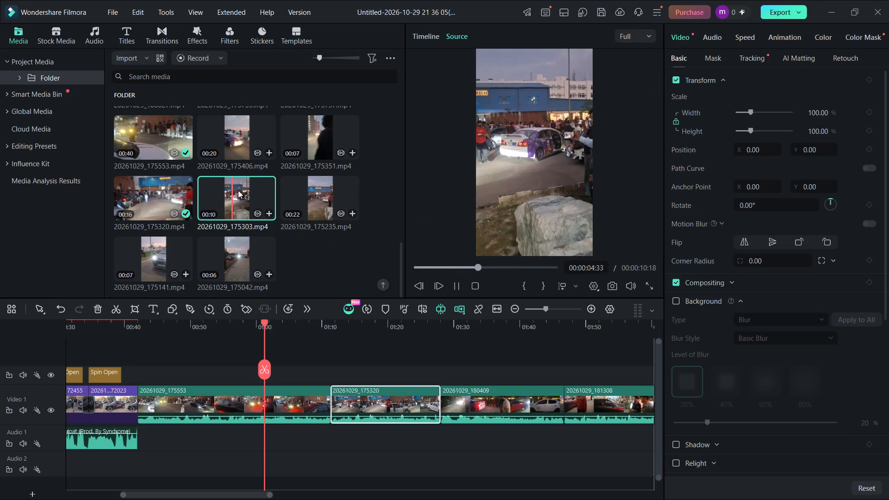
drag(238, 190, 424, 387)
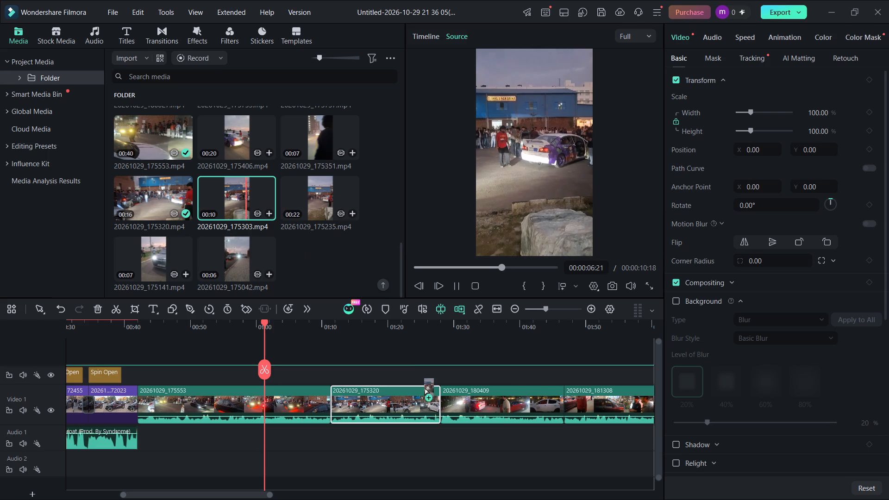
drag(424, 387, 448, 407)
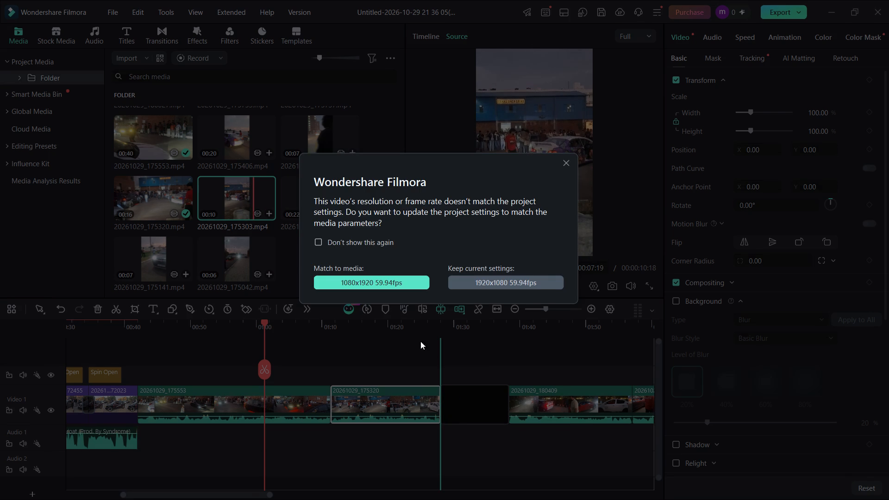
click(393, 283)
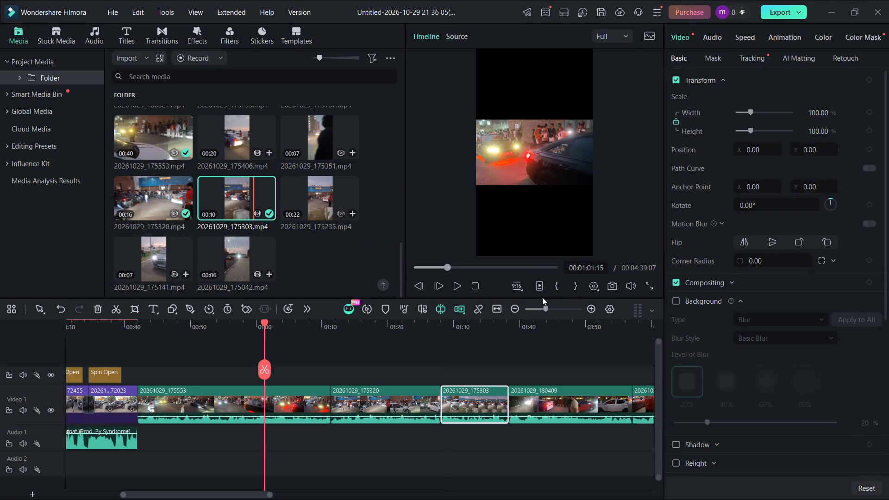
Play the timeline full screen from about 00:01:01 to check the picture in the 9:16 format.
click(457, 287)
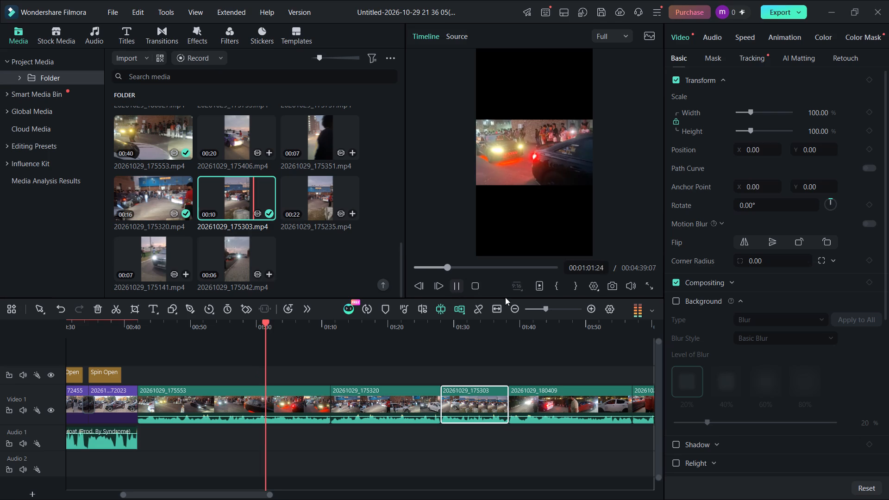
click(651, 286)
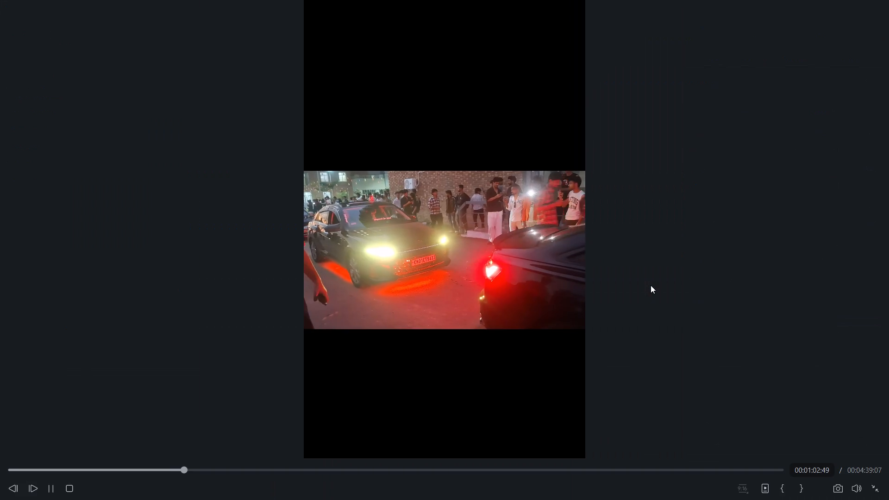
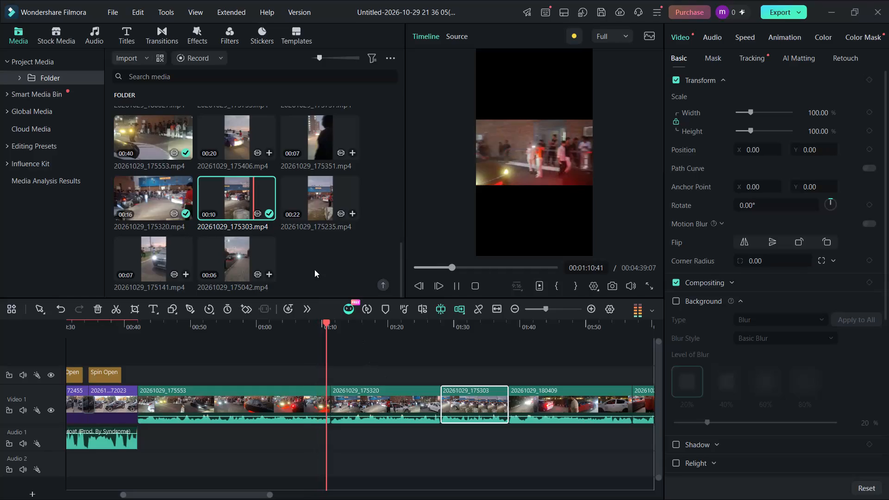
Preview clips 20261029_175235 and 20261029_175141, and insert 20261029_175141.mp4 on Video 1 directly before clip 20261029_175553.
click(324, 194)
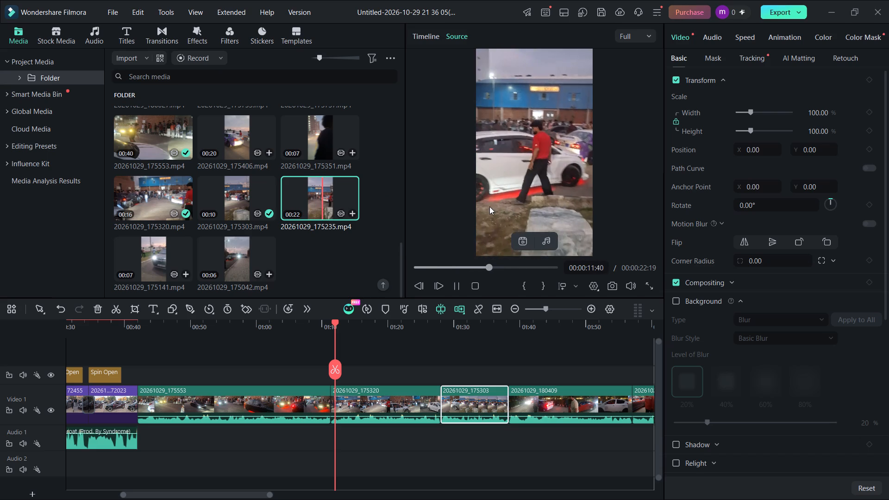
click(163, 249)
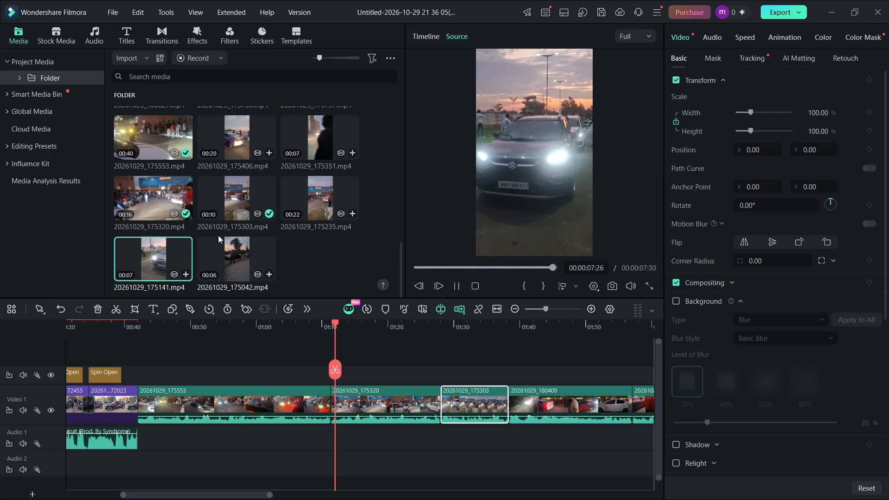
drag(148, 259, 142, 410)
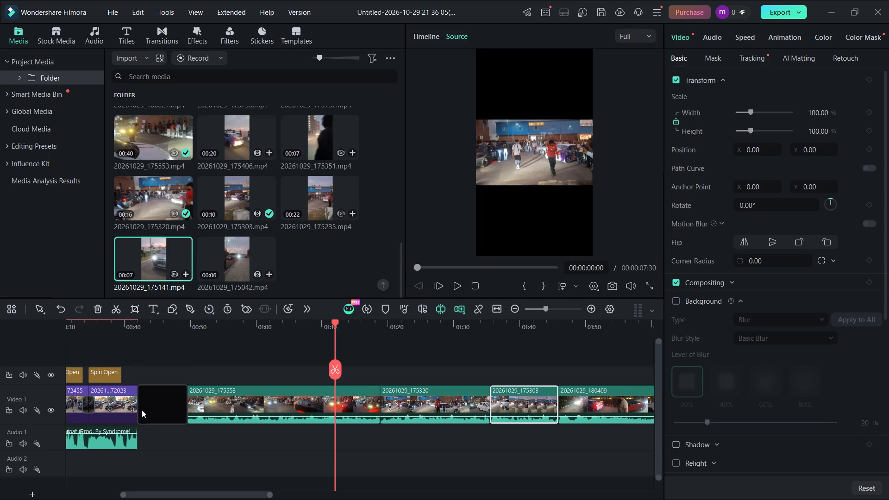
Insert 20261029_175042.mp4 on Video 1 directly before clip 20261029_175141 and match the project to 1080x1920 60fps.
click(242, 264)
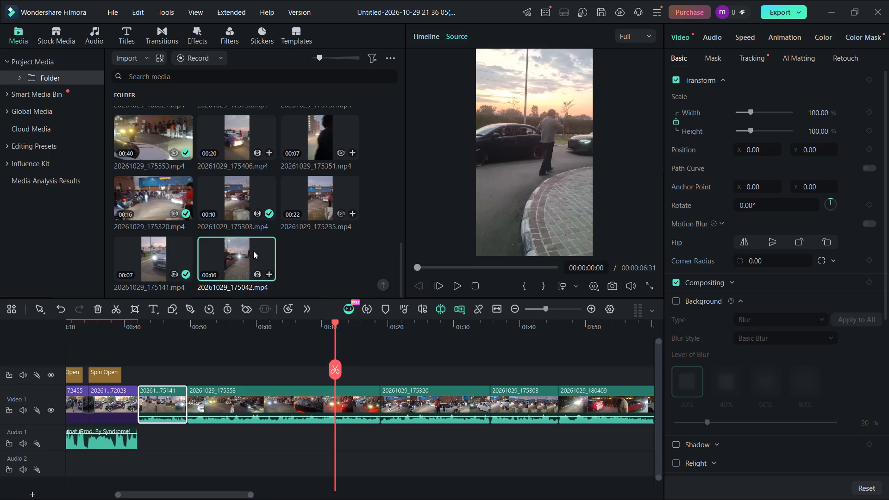
drag(253, 251, 242, 255)
drag(242, 255, 143, 396)
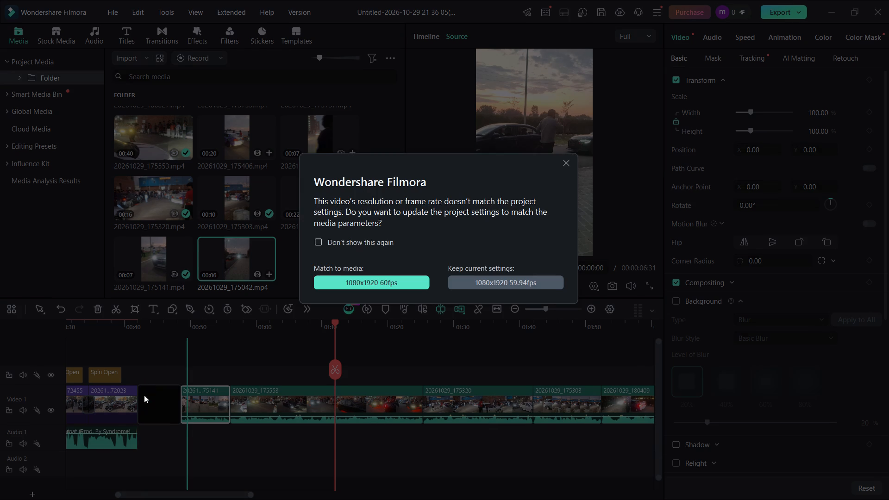
click(342, 278)
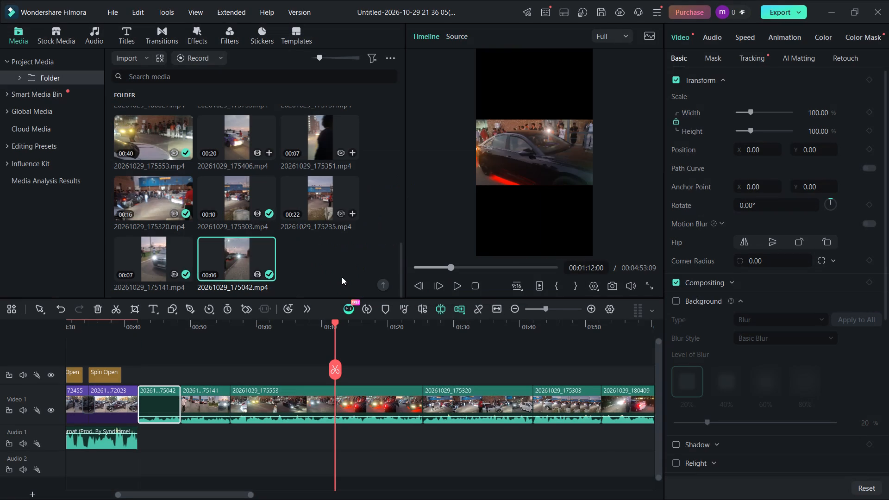
Look over the assembled clip sequence along the timeline and play it from the start of clip 20261029_175042.
click(142, 404)
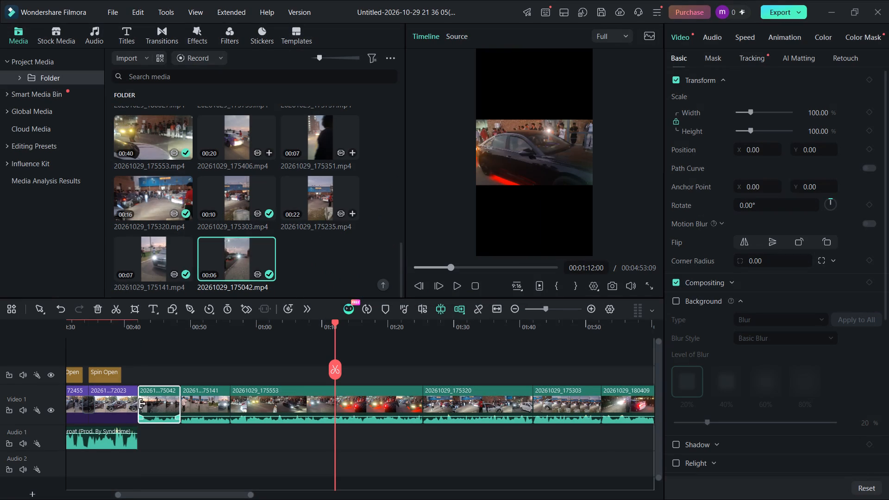
click(144, 403)
double_click(144, 403)
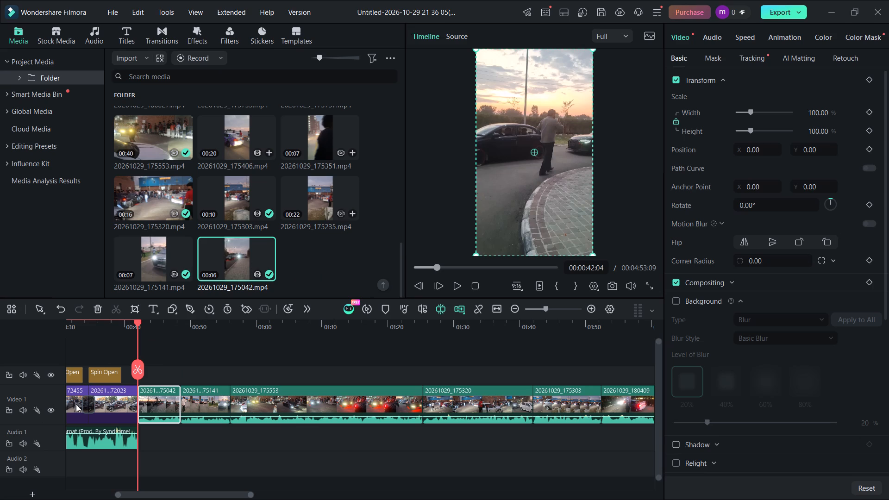
scroll(413, 432, down, 3)
scroll(403, 422, up, 2)
drag(202, 499, 360, 492)
drag(235, 494, 332, 499)
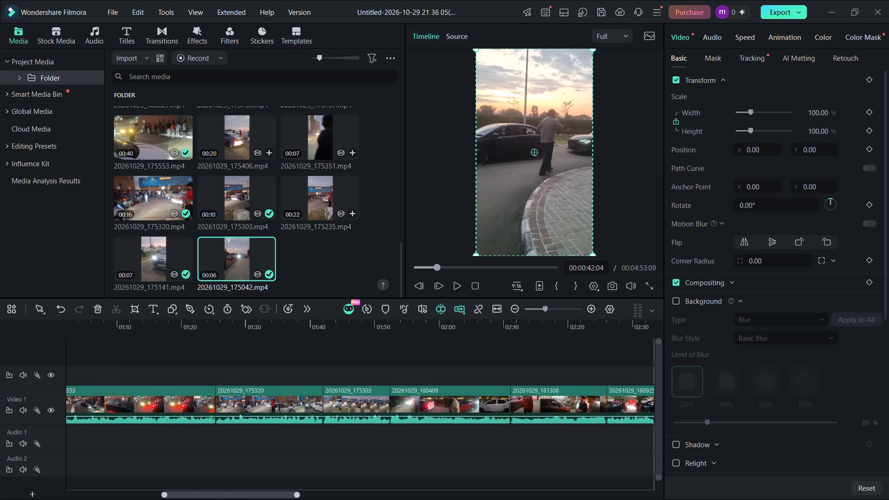
drag(332, 499, 605, 496)
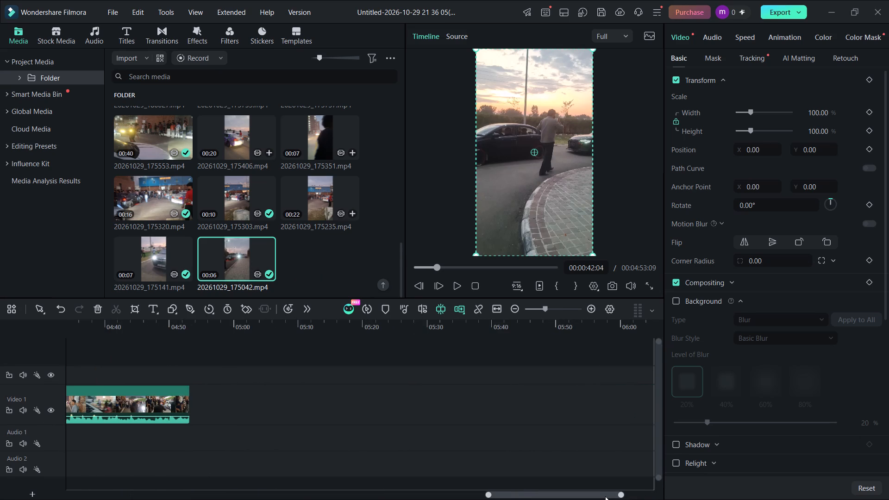
drag(605, 496, 456, 456)
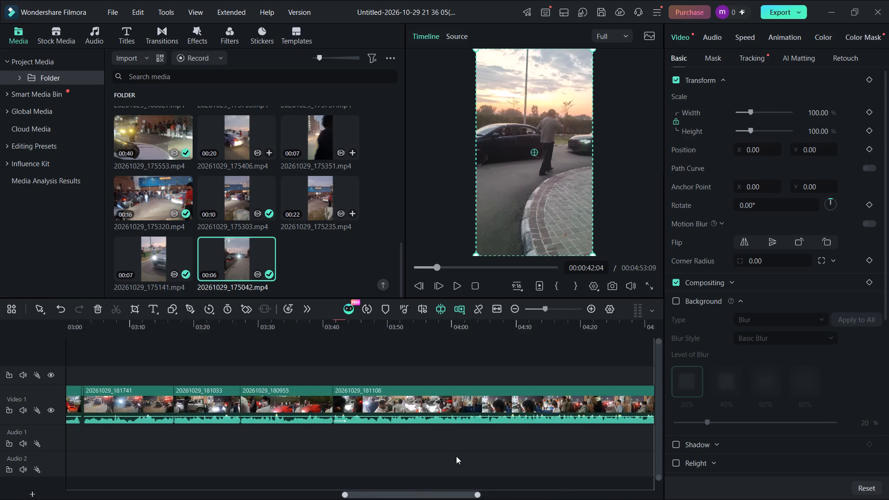
drag(456, 456, 240, 427)
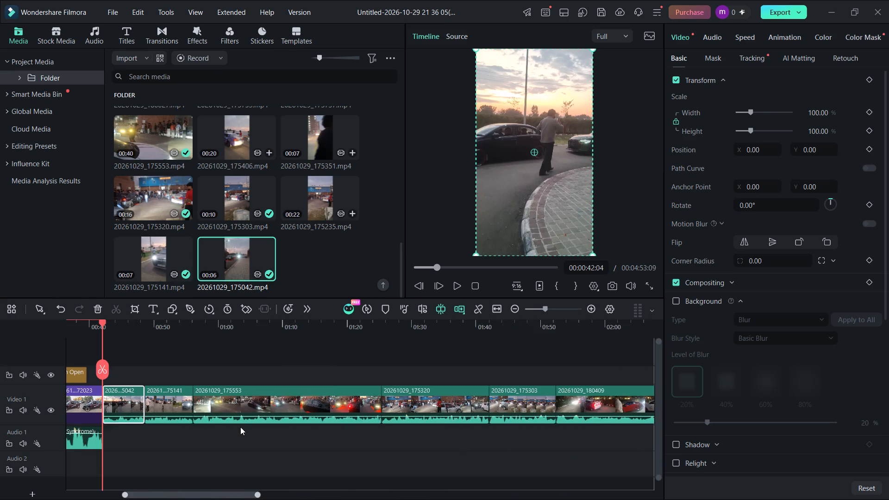
drag(240, 427, 229, 428)
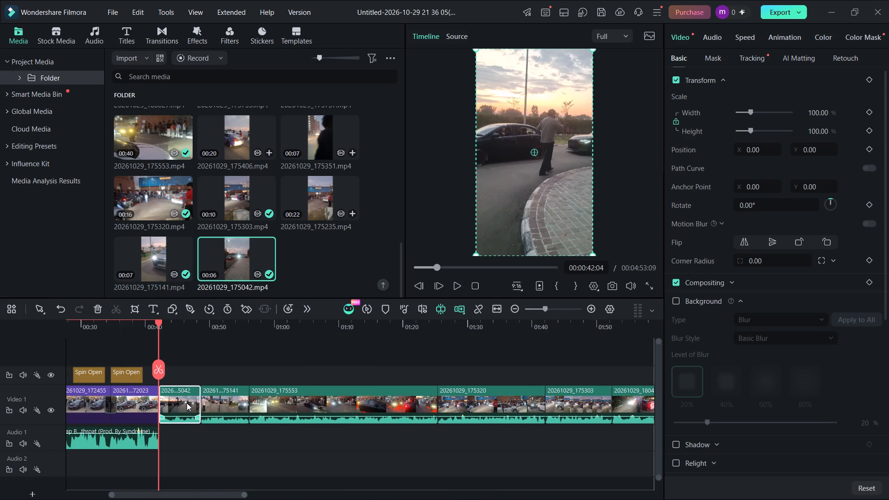
click(188, 403)
click(451, 288)
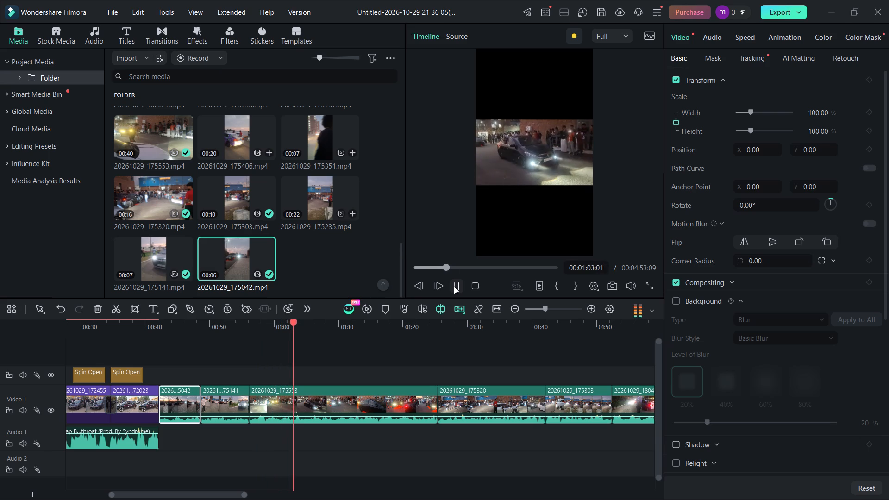
Preview clips 20261029_175351 and 20261029_175737 in the media folder, and delete 20261029_175737.mp4 from it.
scroll(326, 183, up, 2)
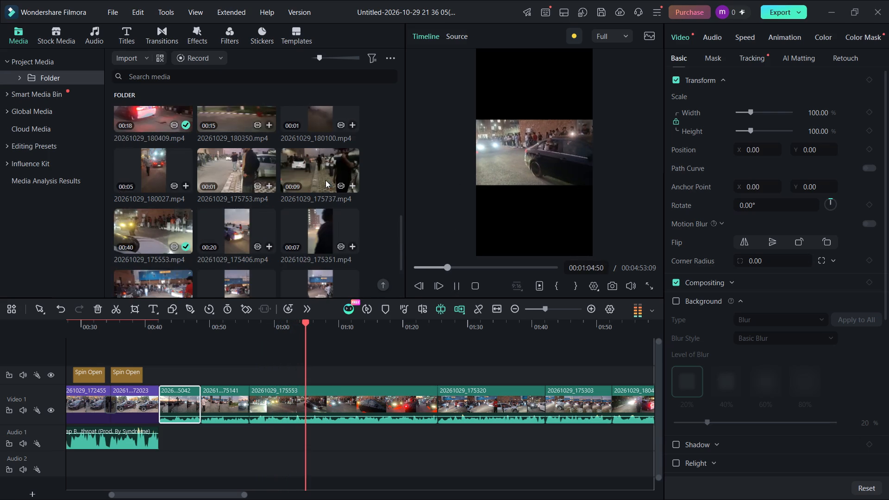
click(313, 263)
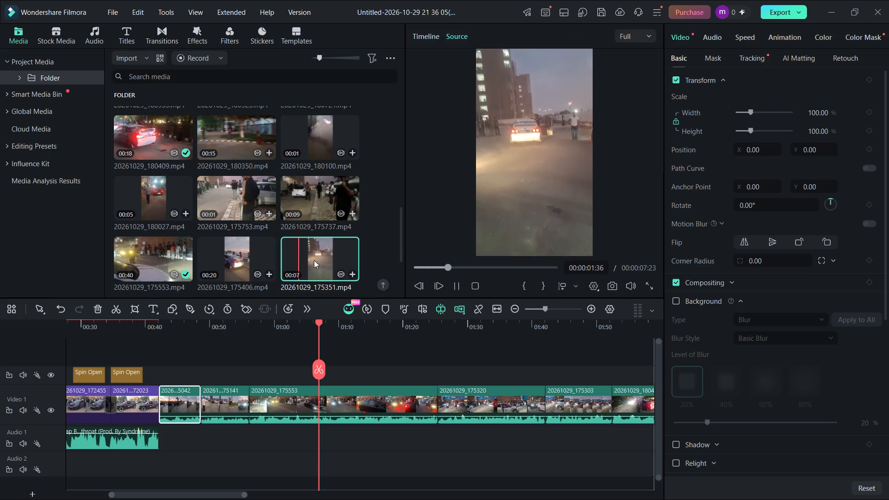
click(303, 203)
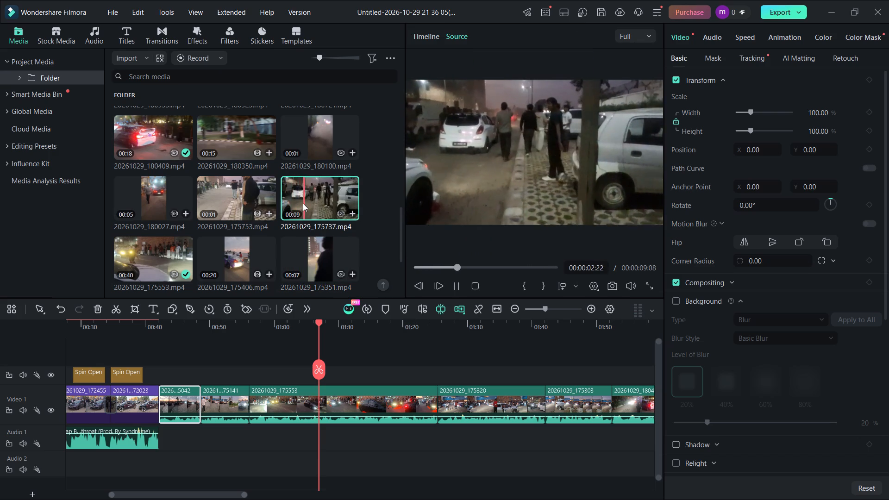
click(326, 187)
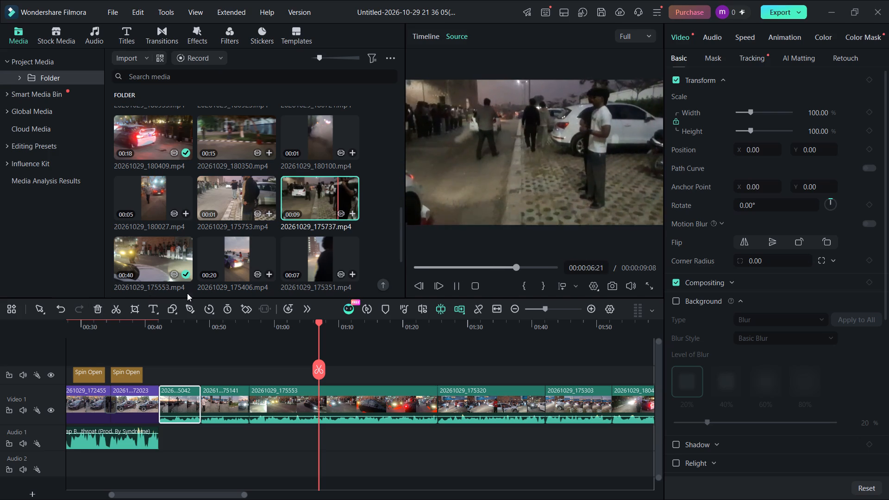
right_click(319, 194)
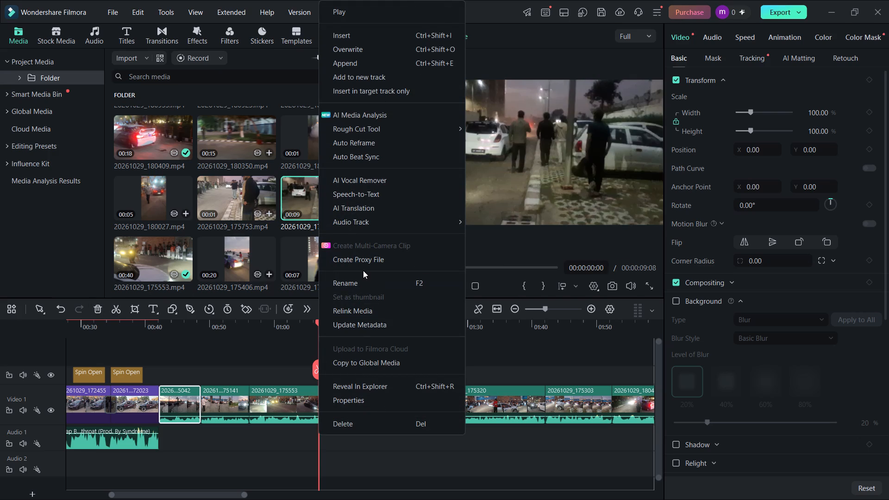
click(357, 423)
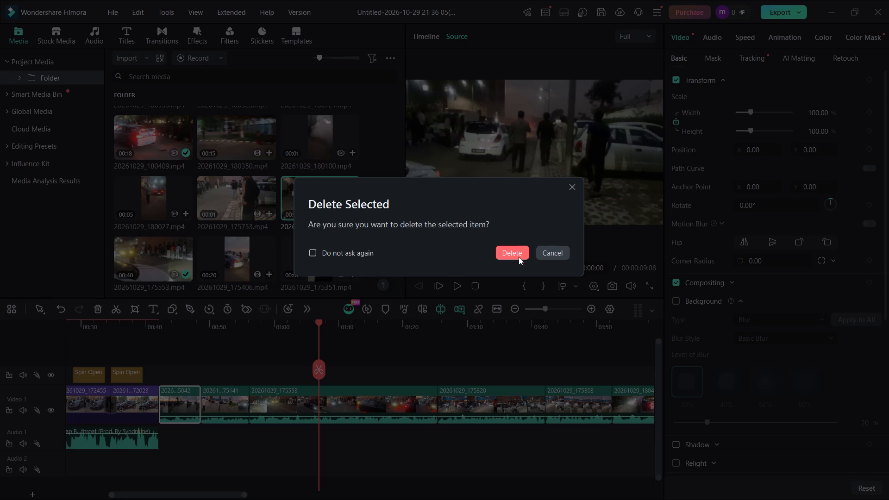
click(520, 255)
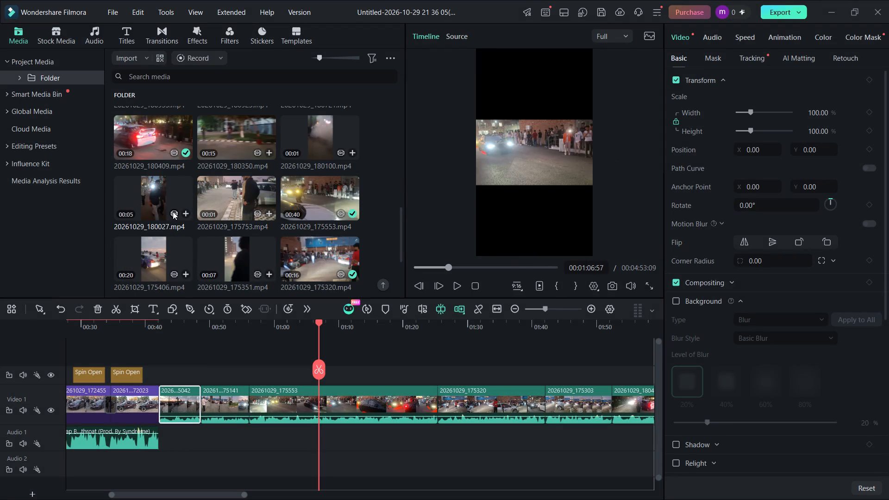
Preview media clips 20261029_180721, 20261029_180925 and 20261029_181244, and replay the timeline from the start of clip 20261029_175042.
scroll(261, 215, up, 6)
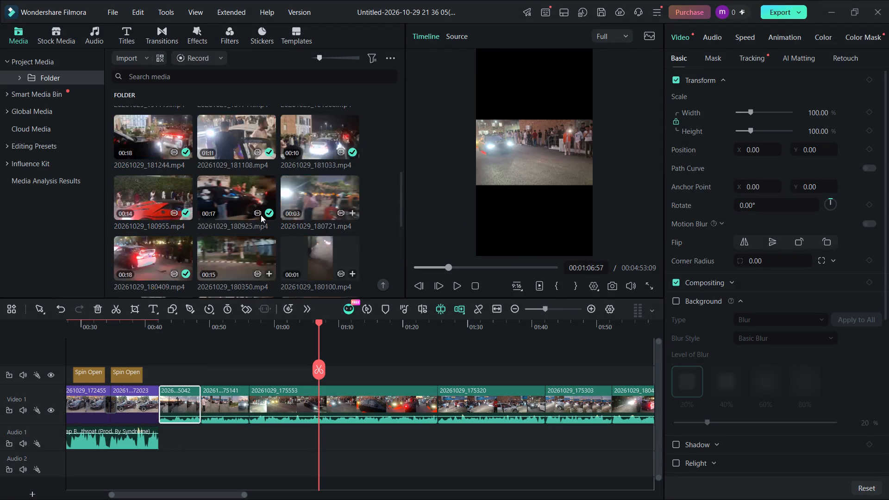
scroll(261, 215, up, 1)
scroll(261, 214, down, 3)
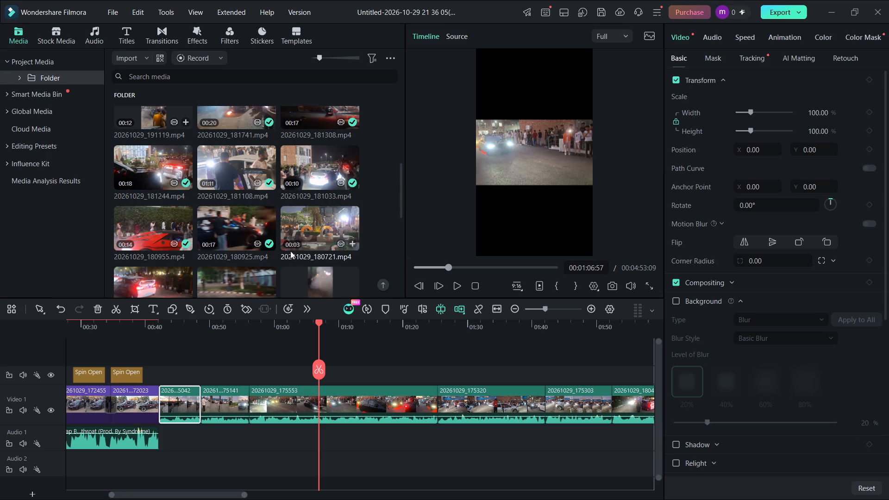
click(307, 233)
click(245, 219)
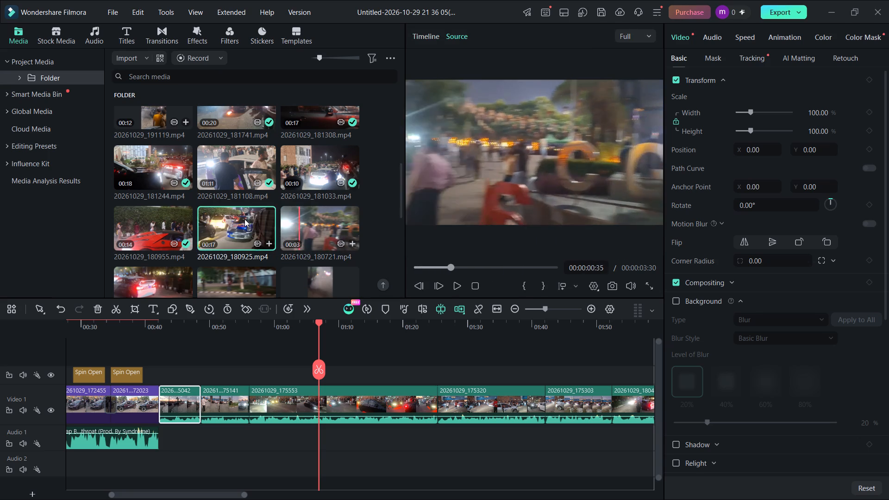
click(159, 162)
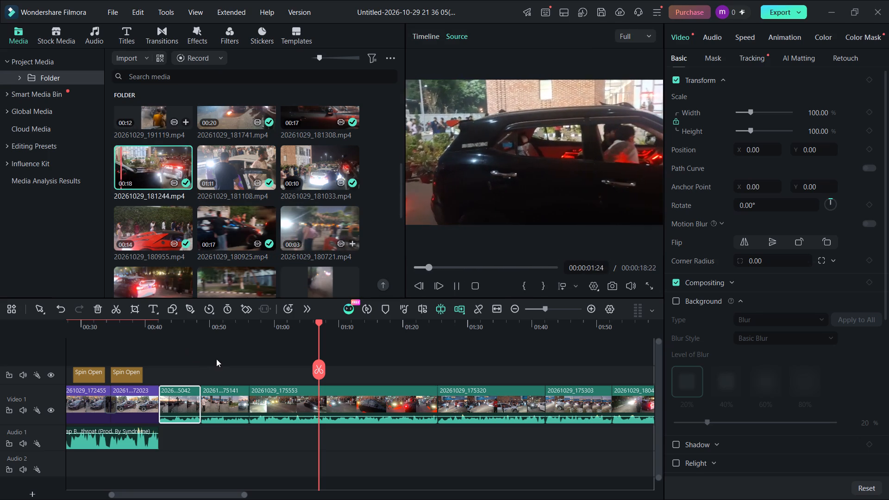
scroll(218, 353, up, 1)
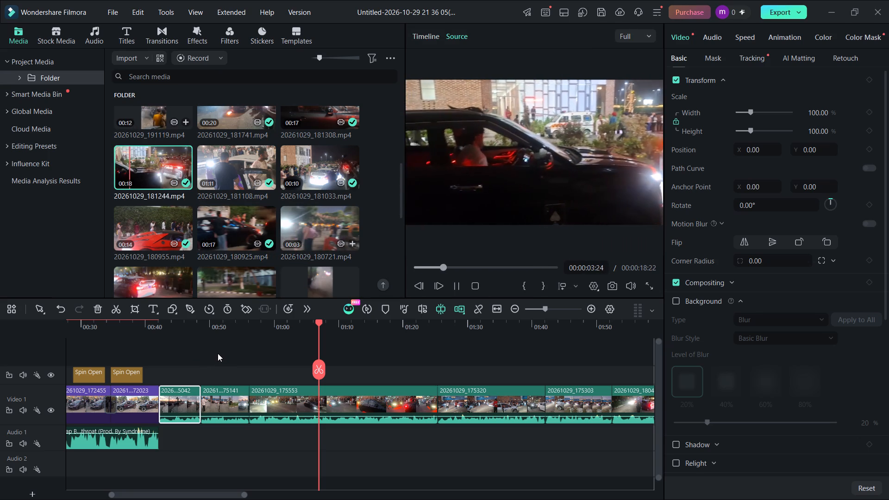
scroll(220, 353, down, 1)
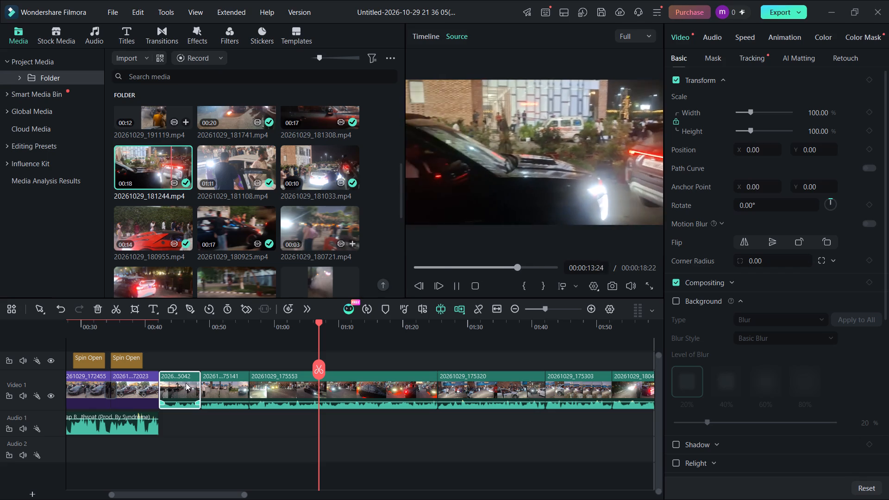
click(186, 383)
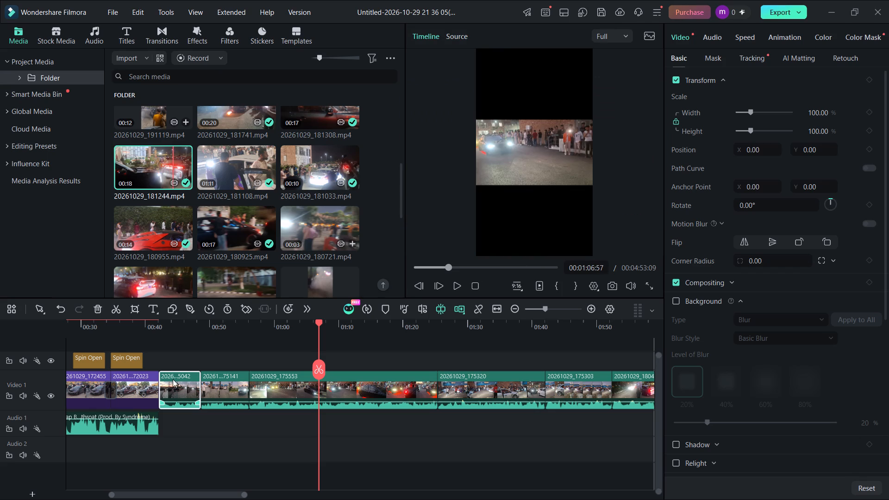
double_click(172, 381)
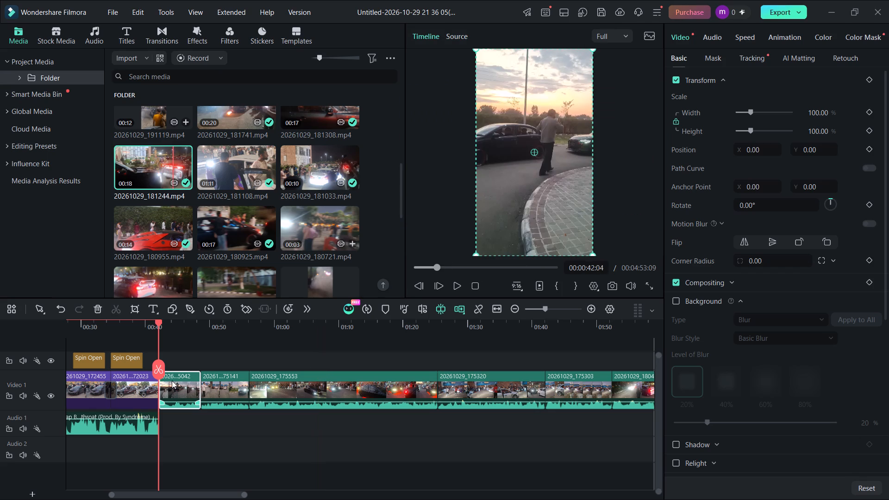
click(460, 287)
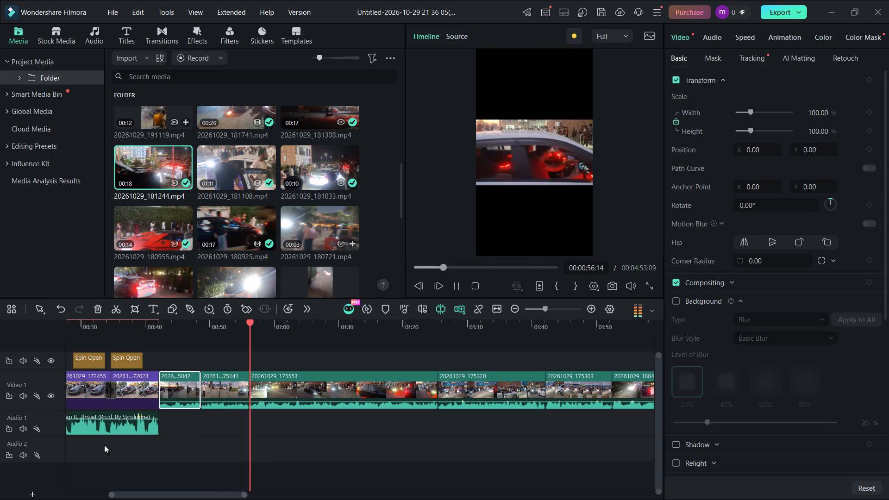
Extend the background music clip on Audio 1 under the car clips until it ends at 00:02:52:34.
click(128, 424)
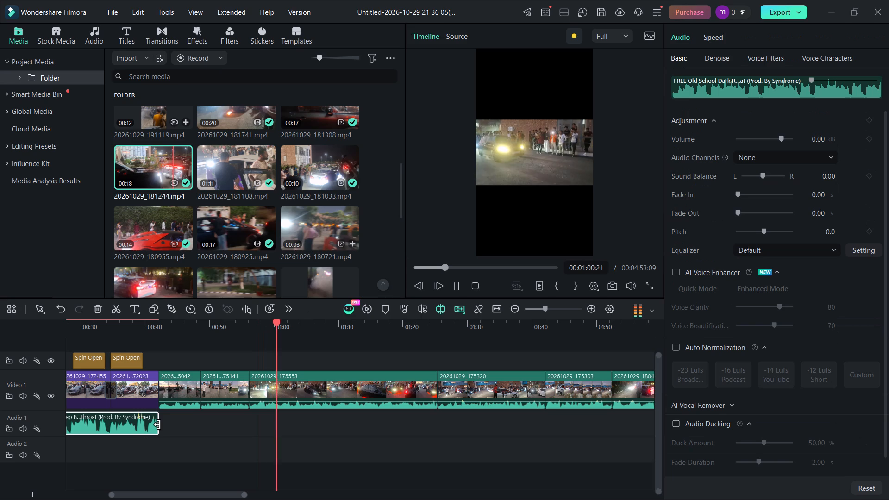
drag(157, 425, 633, 432)
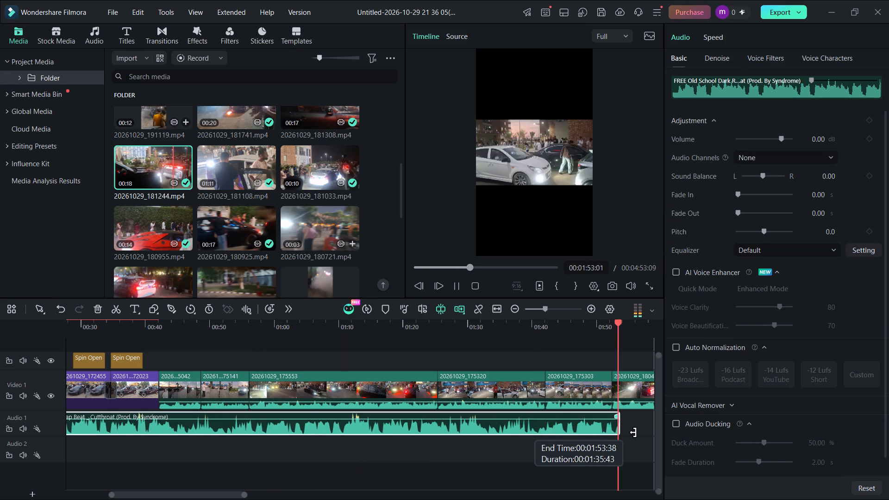
drag(633, 432, 663, 421)
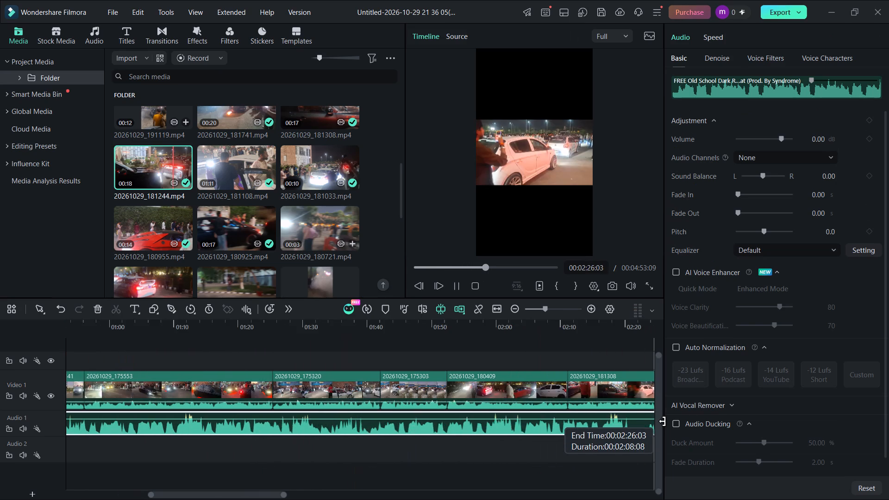
drag(663, 421, 670, 418)
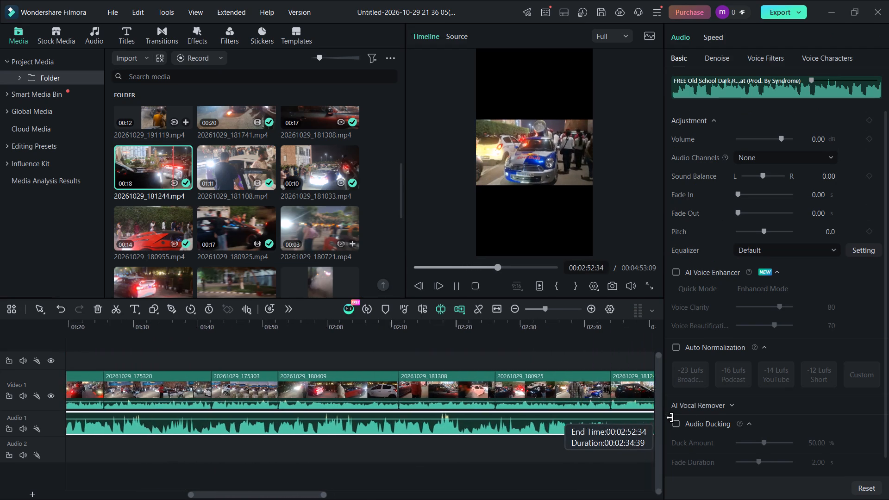
drag(670, 418, 537, 410)
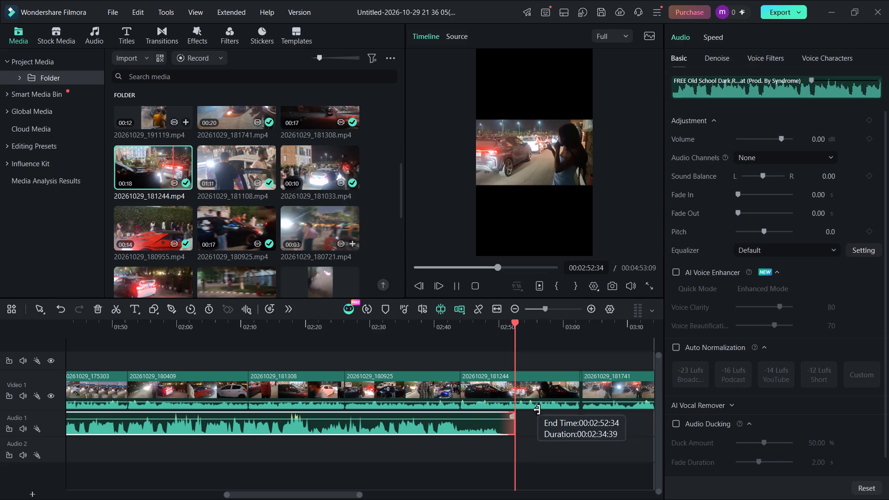
drag(537, 410, 517, 419)
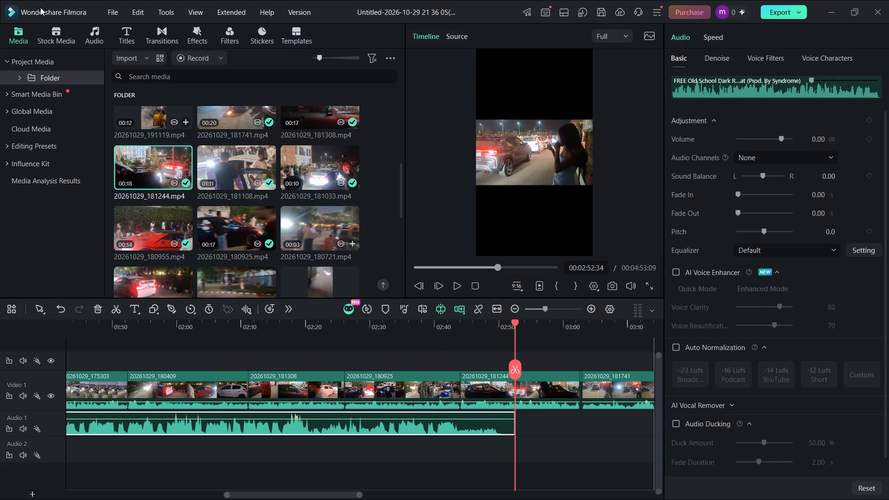
Select everything on the timeline and save the project.
click(116, 6)
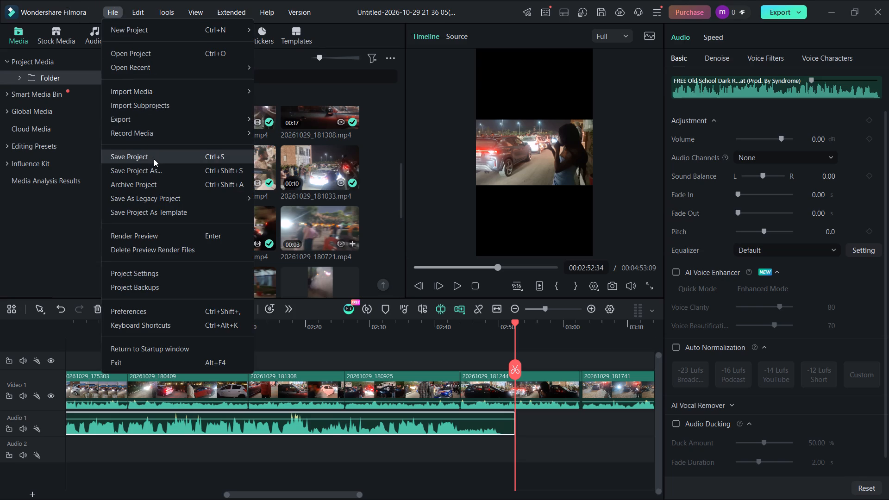
click(204, 464)
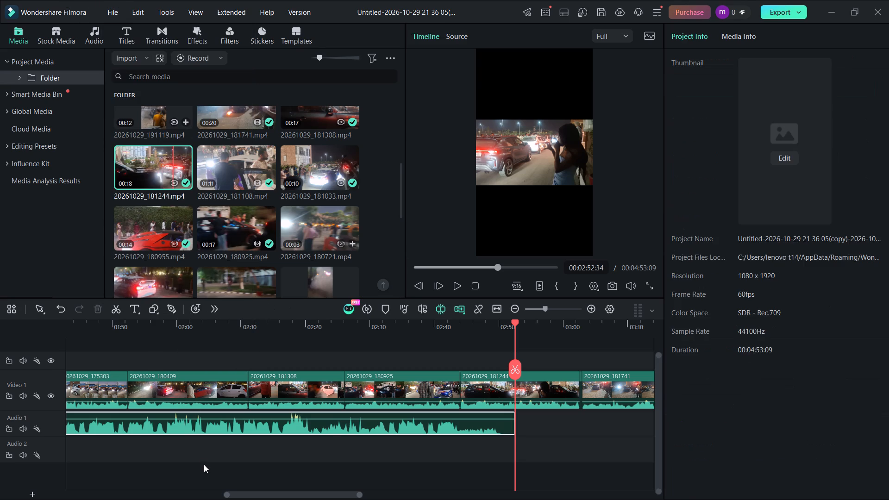
key(ctrl+a)
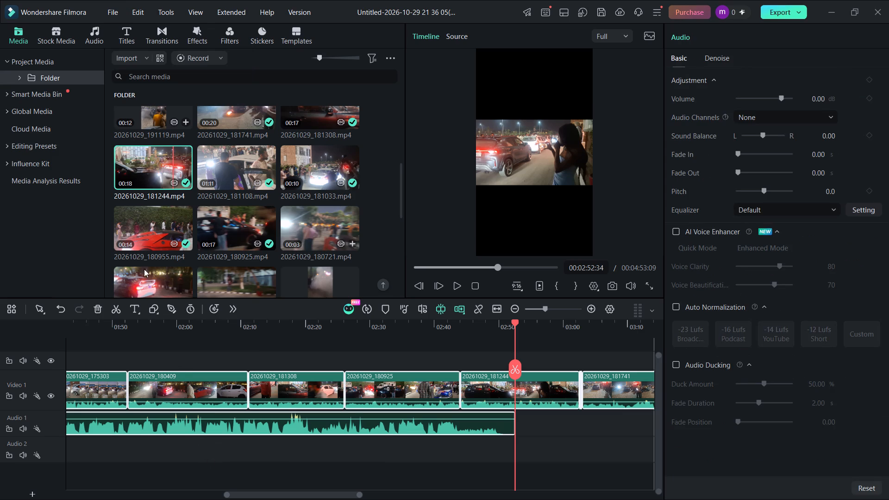
click(114, 8)
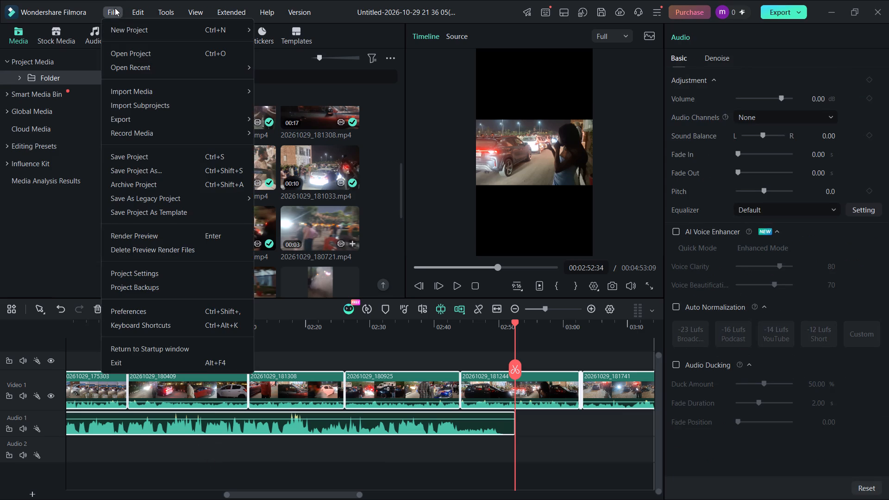
click(140, 157)
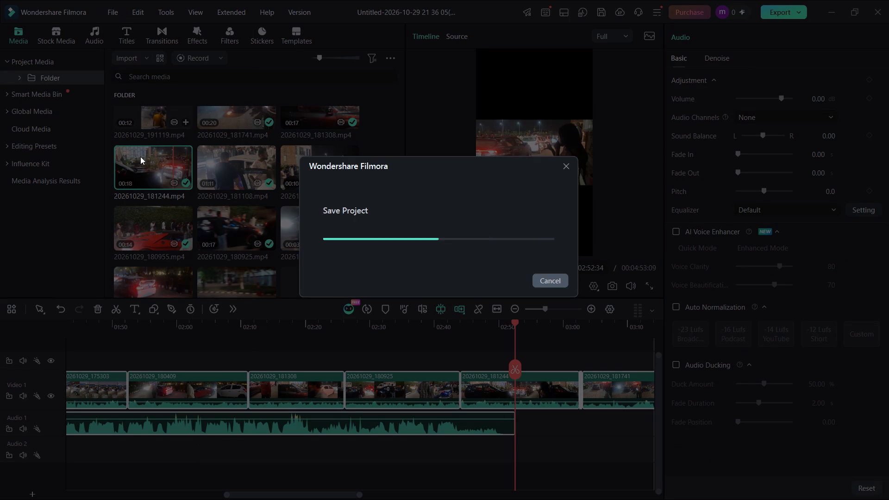